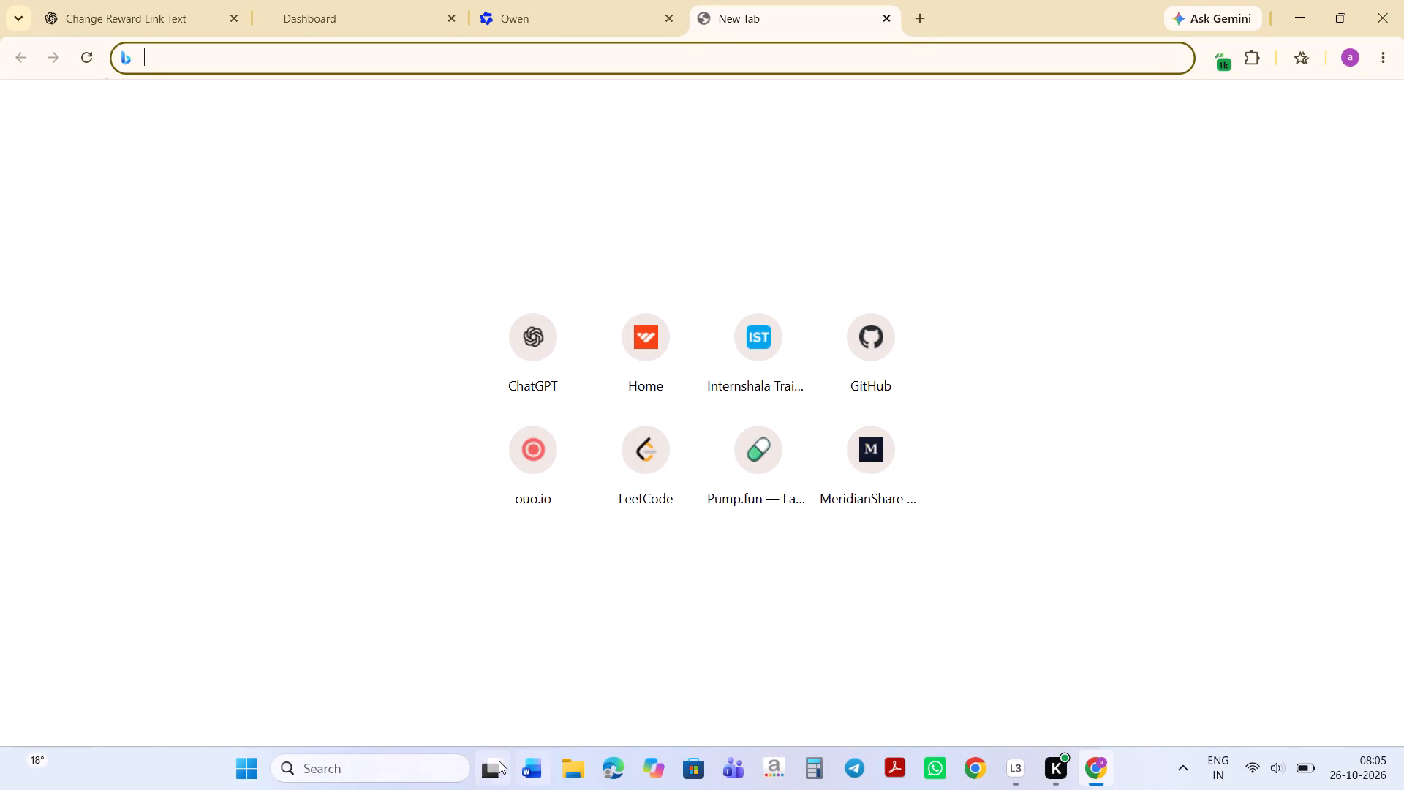
Open PowerPoint and create a blank presentation.
{"action": "left_click", "coordinate": [426, 783]}
{"action": "left_click", "coordinate": [430, 769]}
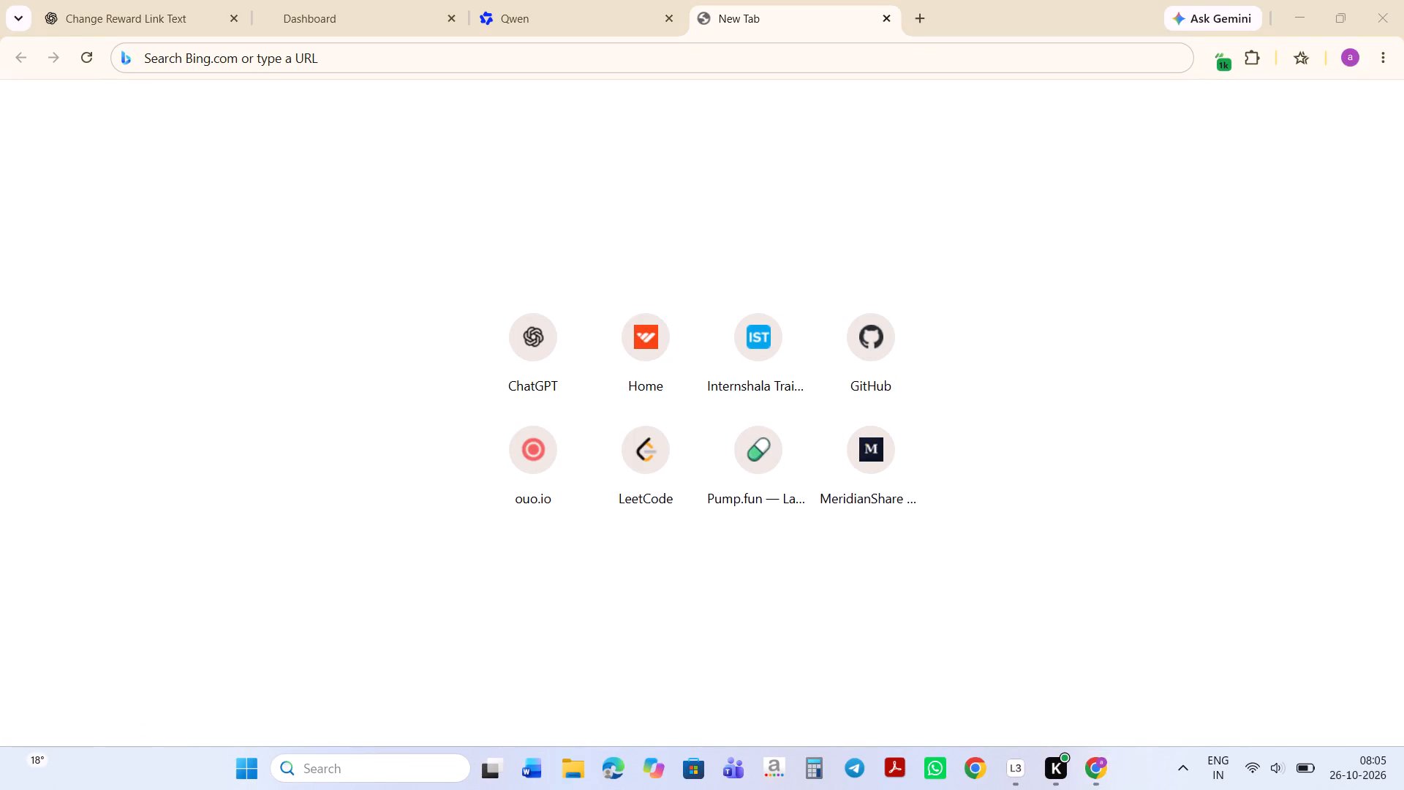
{"action": "type", "text": "ppt"}
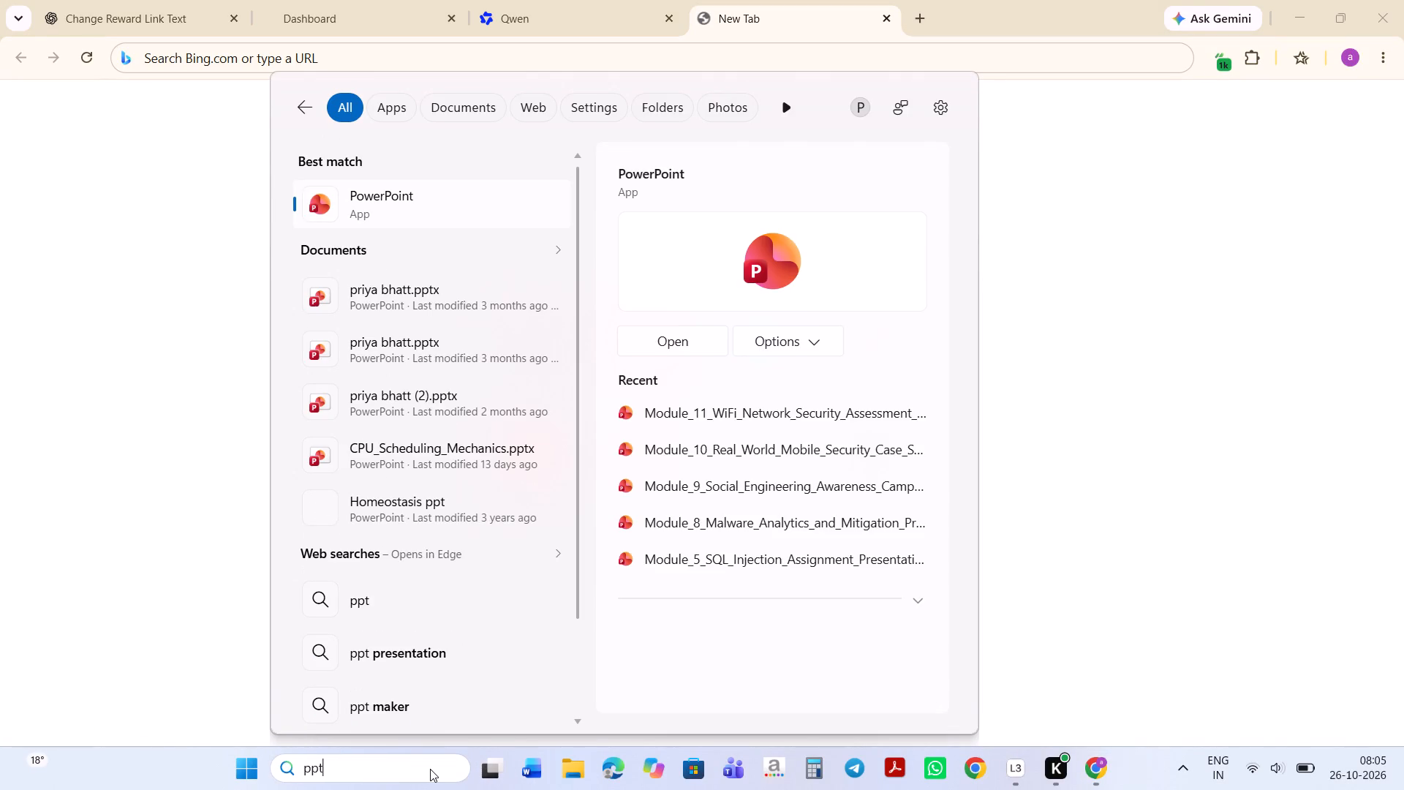
{"action": "key", "text": "Return"}
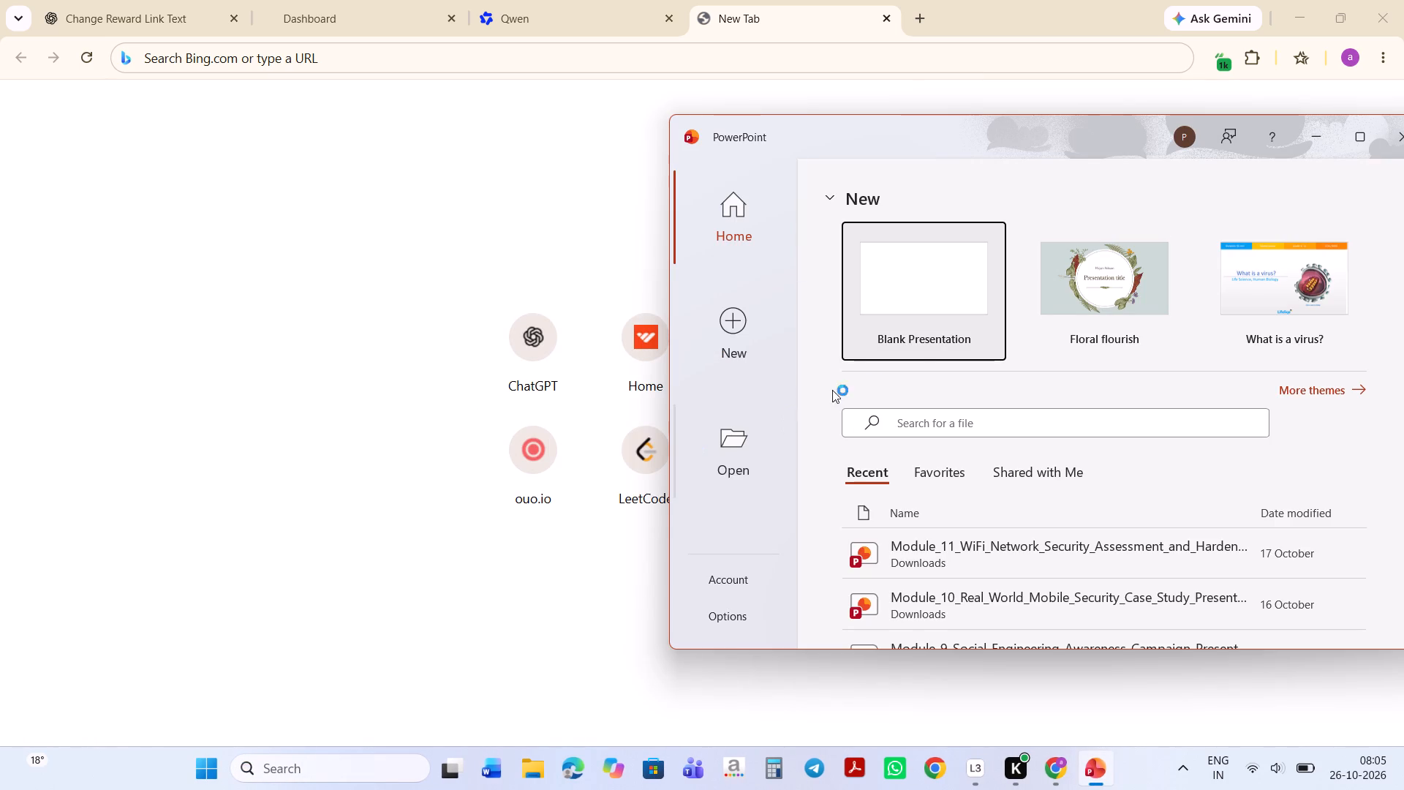
{"action": "left_click", "coordinate": [912, 330]}
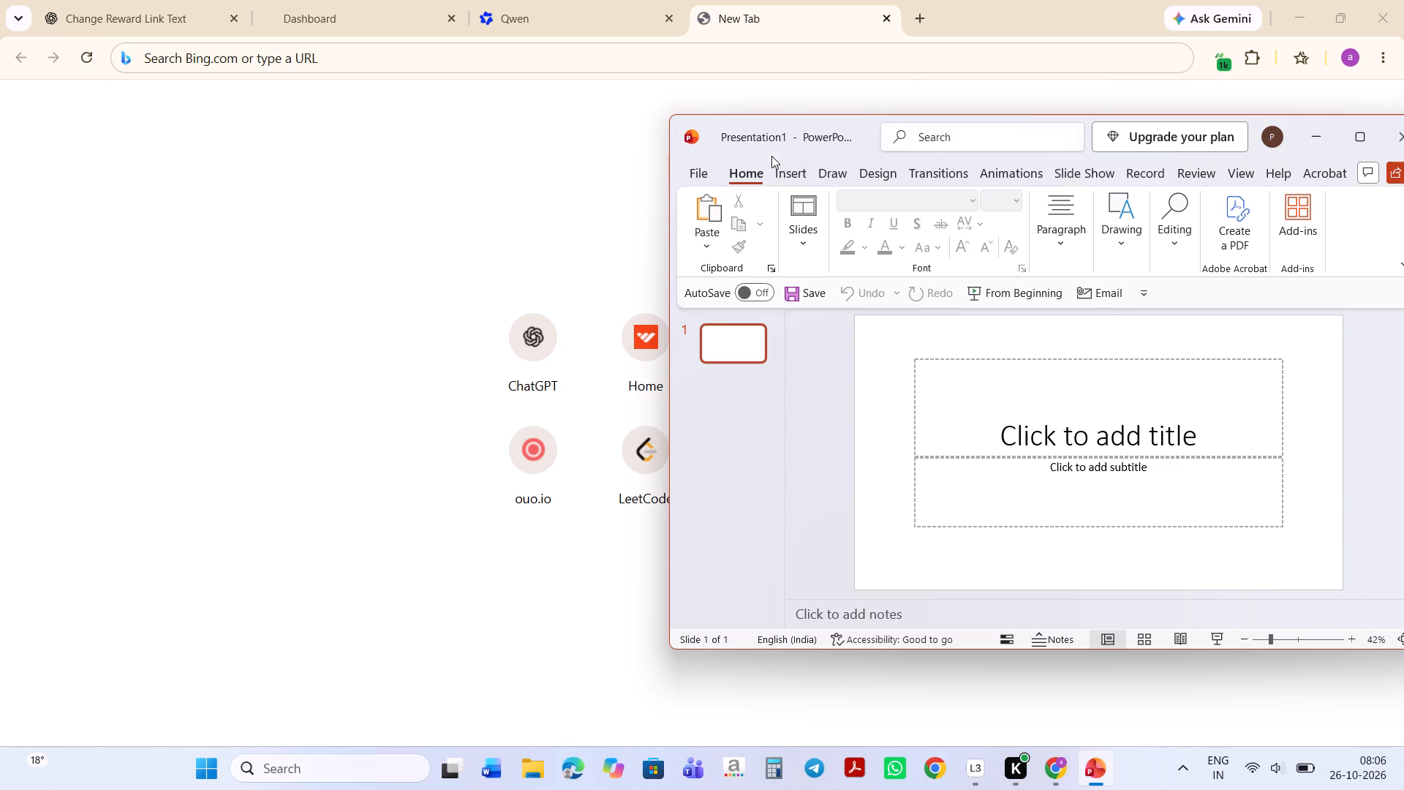
Maximize the new presentation's window.
{"action": "left_click_drag", "start_coordinate": [693, 125], "coordinate": [401, 126]}
{"action": "left_click_drag", "start_coordinate": [401, 126], "coordinate": [910, 166]}
{"action": "left_click_drag", "start_coordinate": [1305, 118], "coordinate": [1237, 129]}
{"action": "left_click_drag", "start_coordinate": [1237, 129], "coordinate": [1340, 137]}
{"action": "left_click", "coordinate": [1340, 137]}
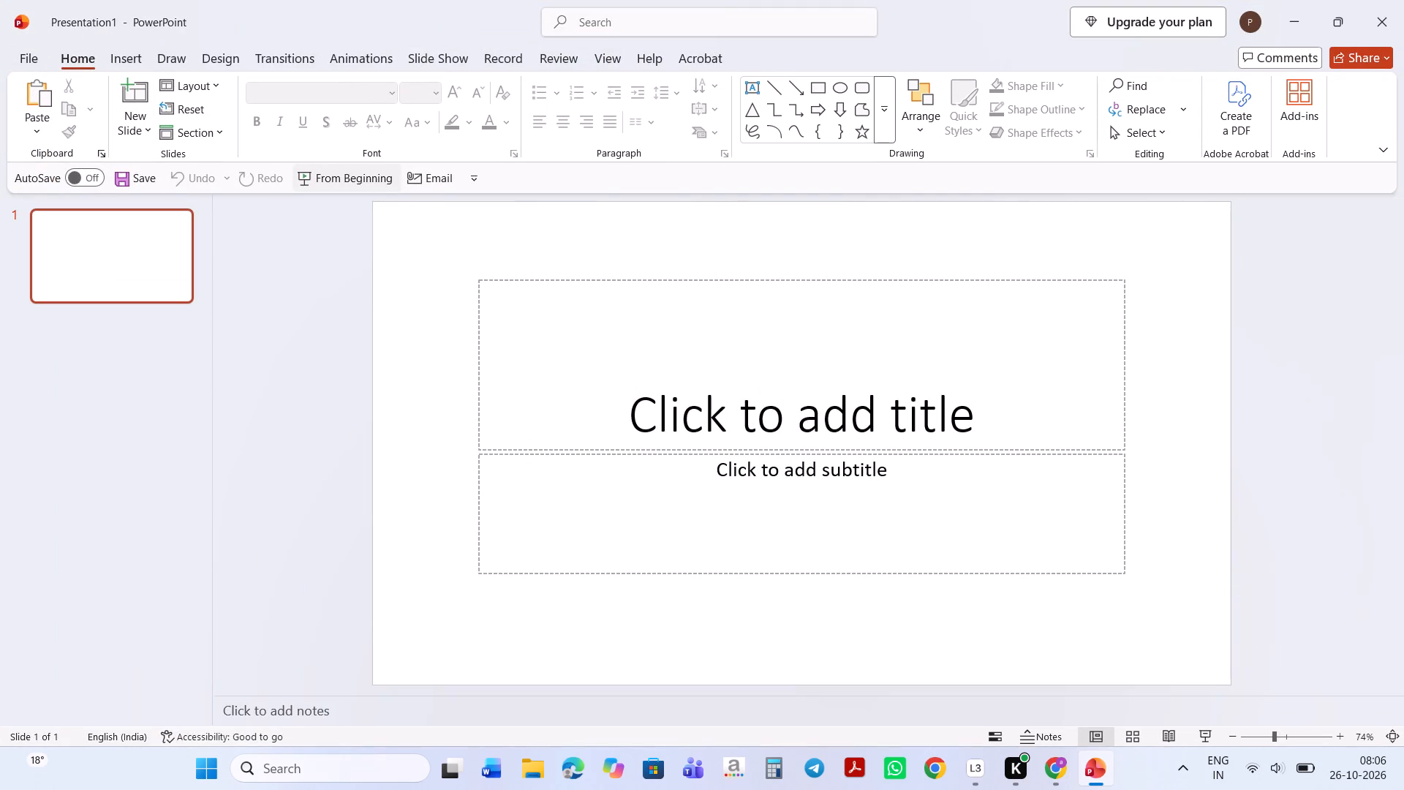
Enter the slide title "SOFTWARE ENGINEERING" in capitals, with each word on its own line.
{"action": "left_click", "coordinate": [929, 415]}
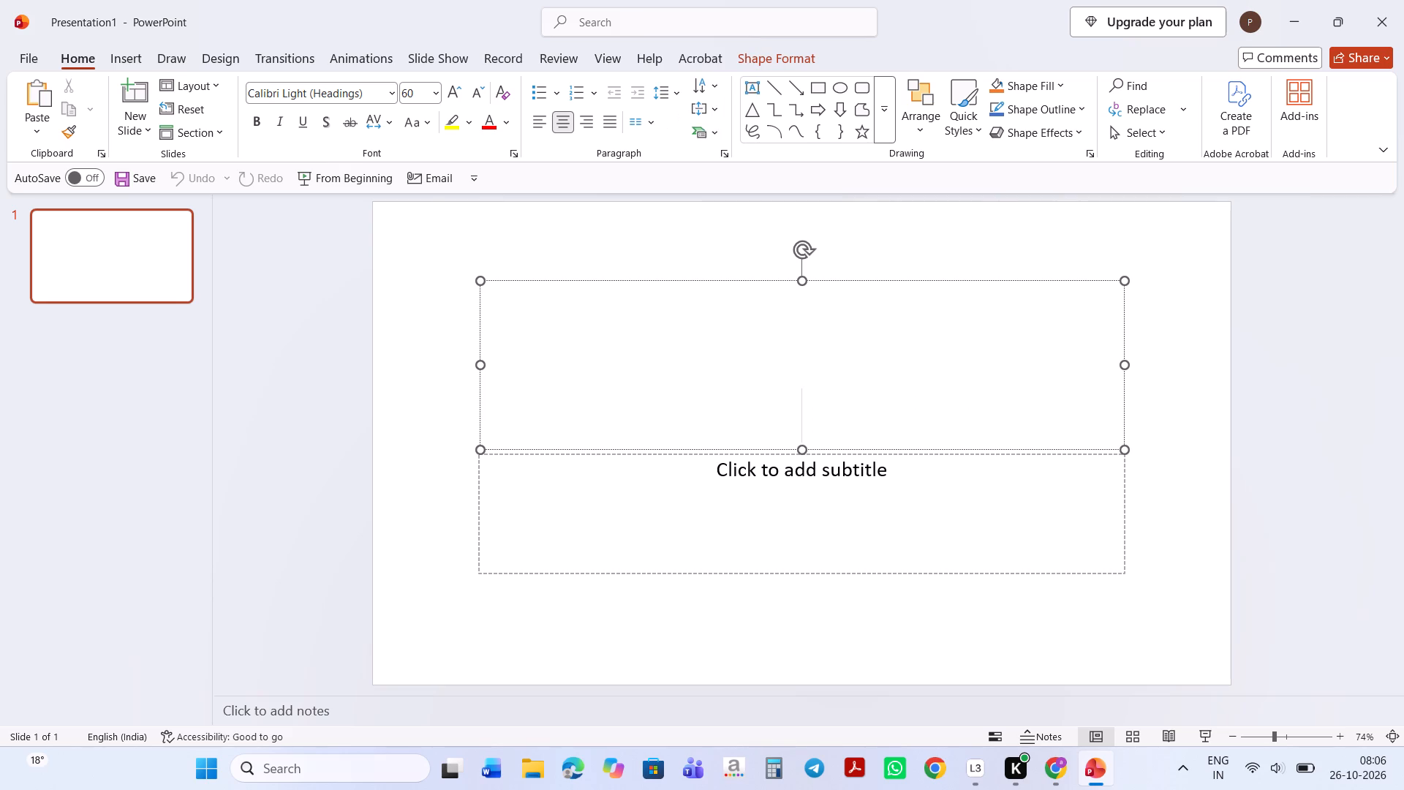
{"action": "type", "text": "SO"}
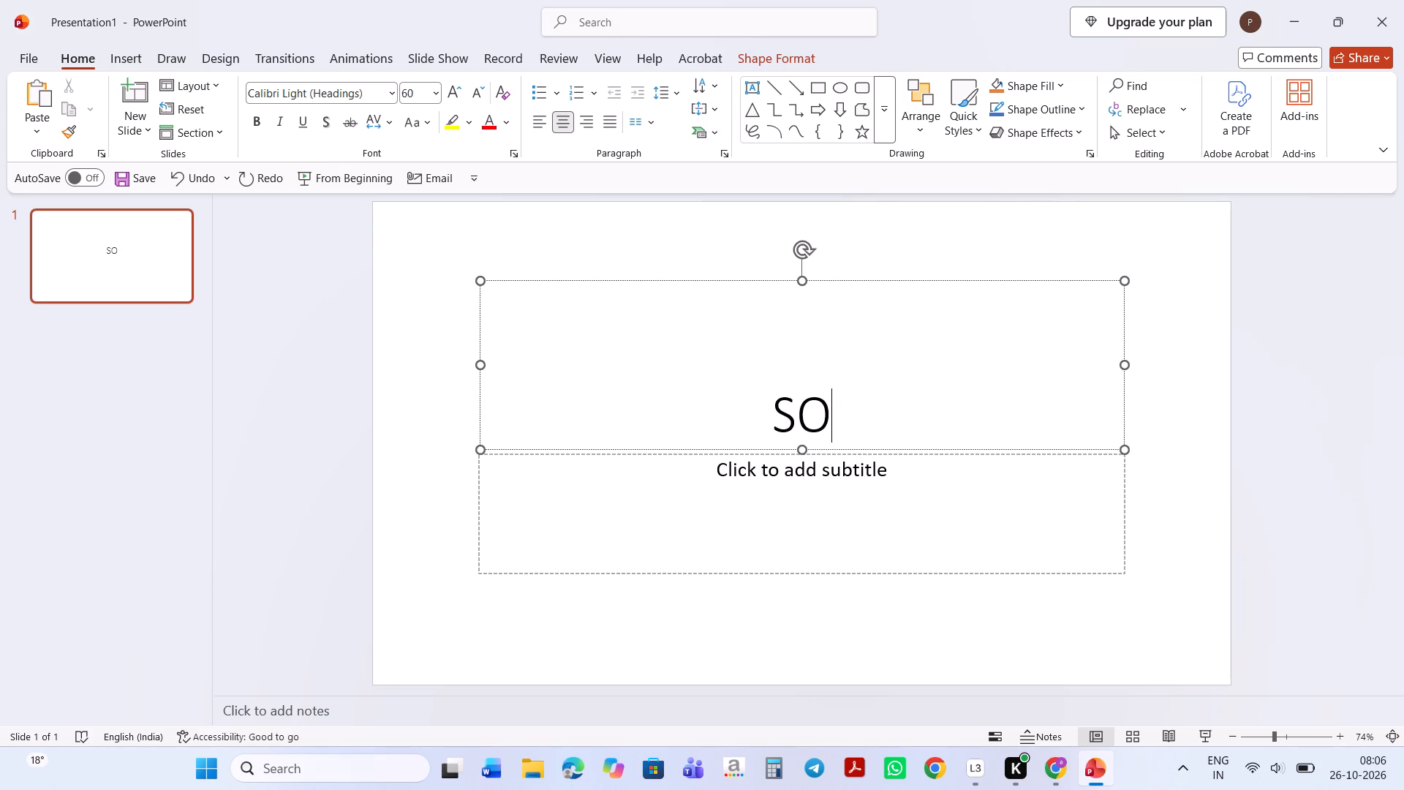
{"action": "type", "text": "FTW"}
{"action": "type", "text": "ARE"}
{"action": "key", "text": "space"}
{"action": "key", "text": "Return"}
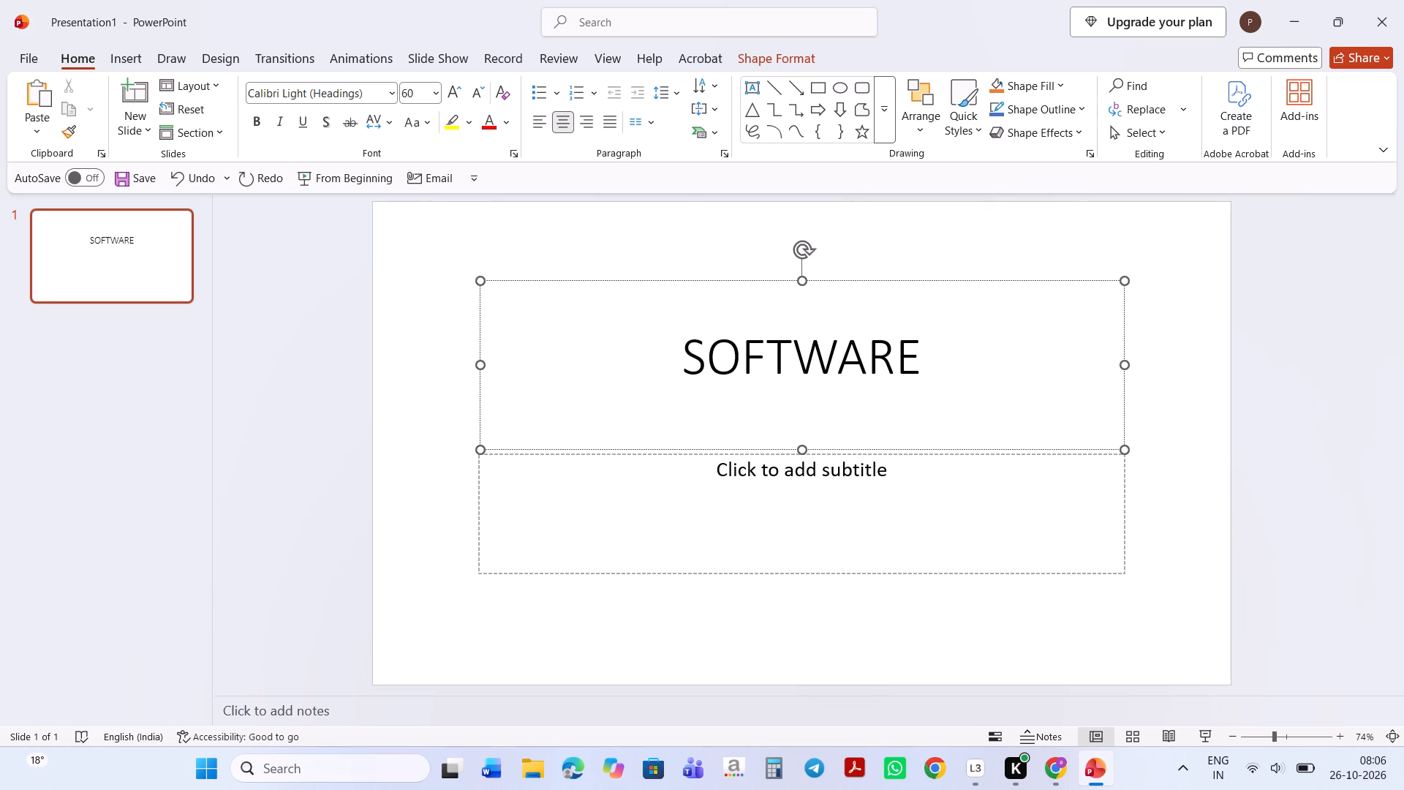
{"action": "type", "text": "ENGINEERING"}
Format the whole title in the Algerian font, bold, with loose character spacing.
{"action": "key", "text": "ctrl+a"}
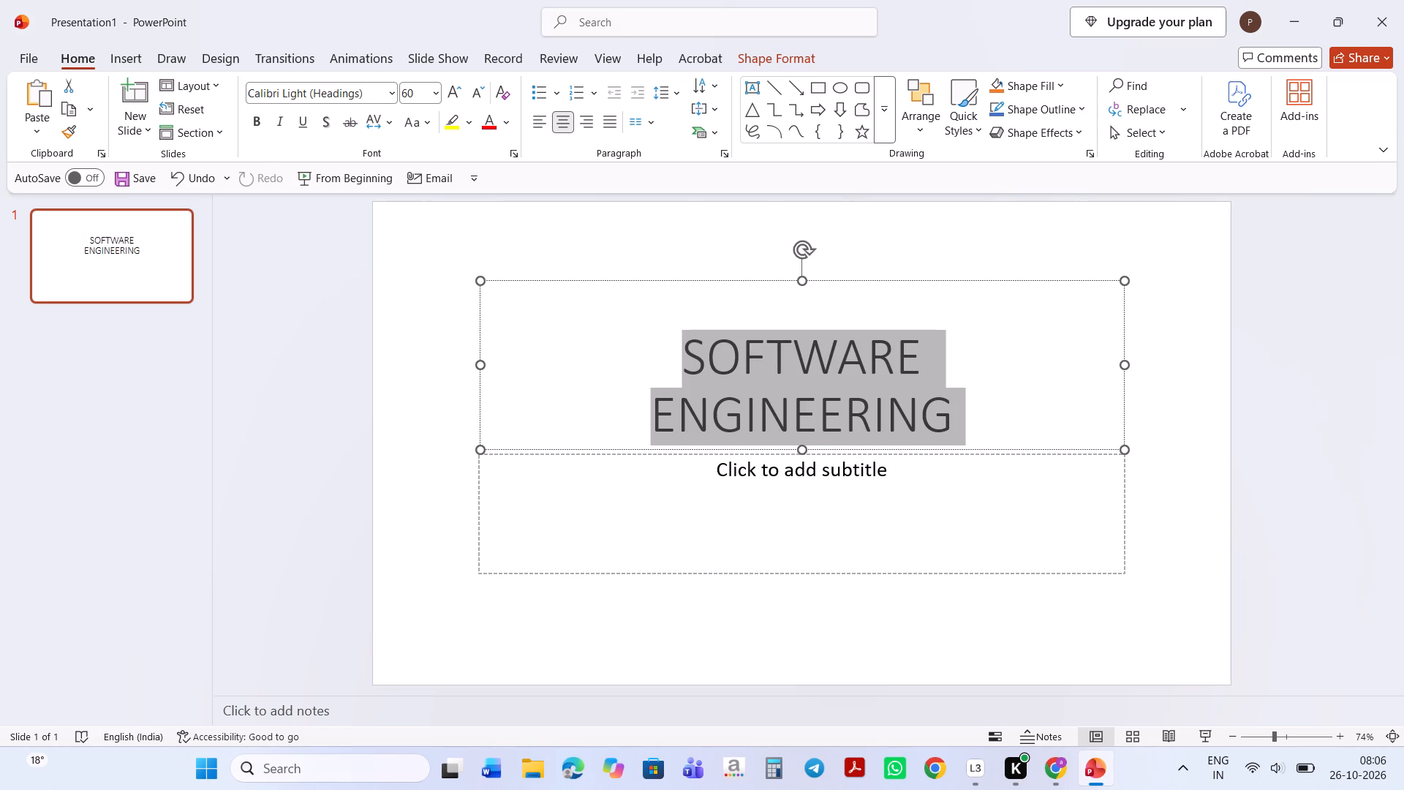
{"action": "left_click", "coordinate": [391, 93]}
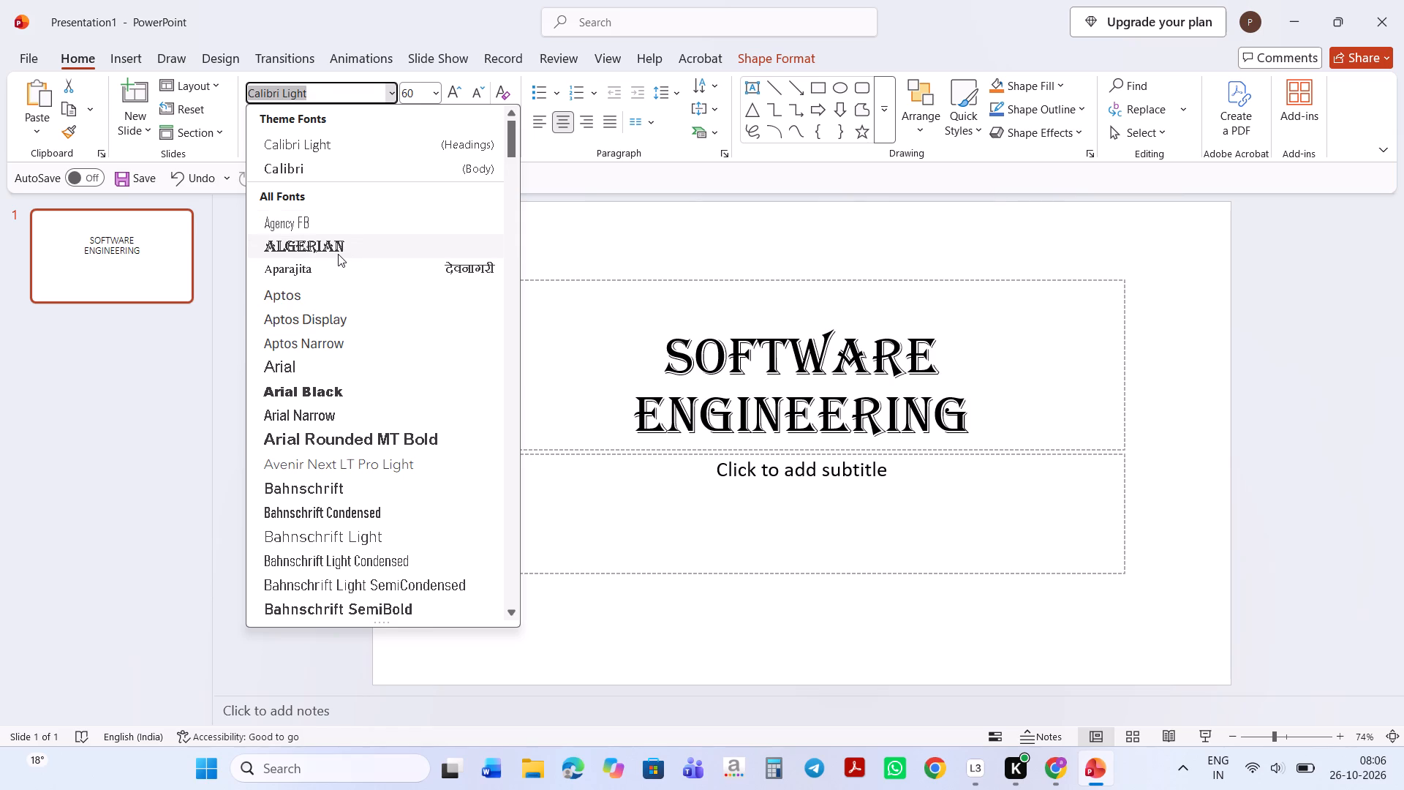
{"action": "left_click", "coordinate": [338, 254]}
{"action": "left_click", "coordinate": [260, 121]}
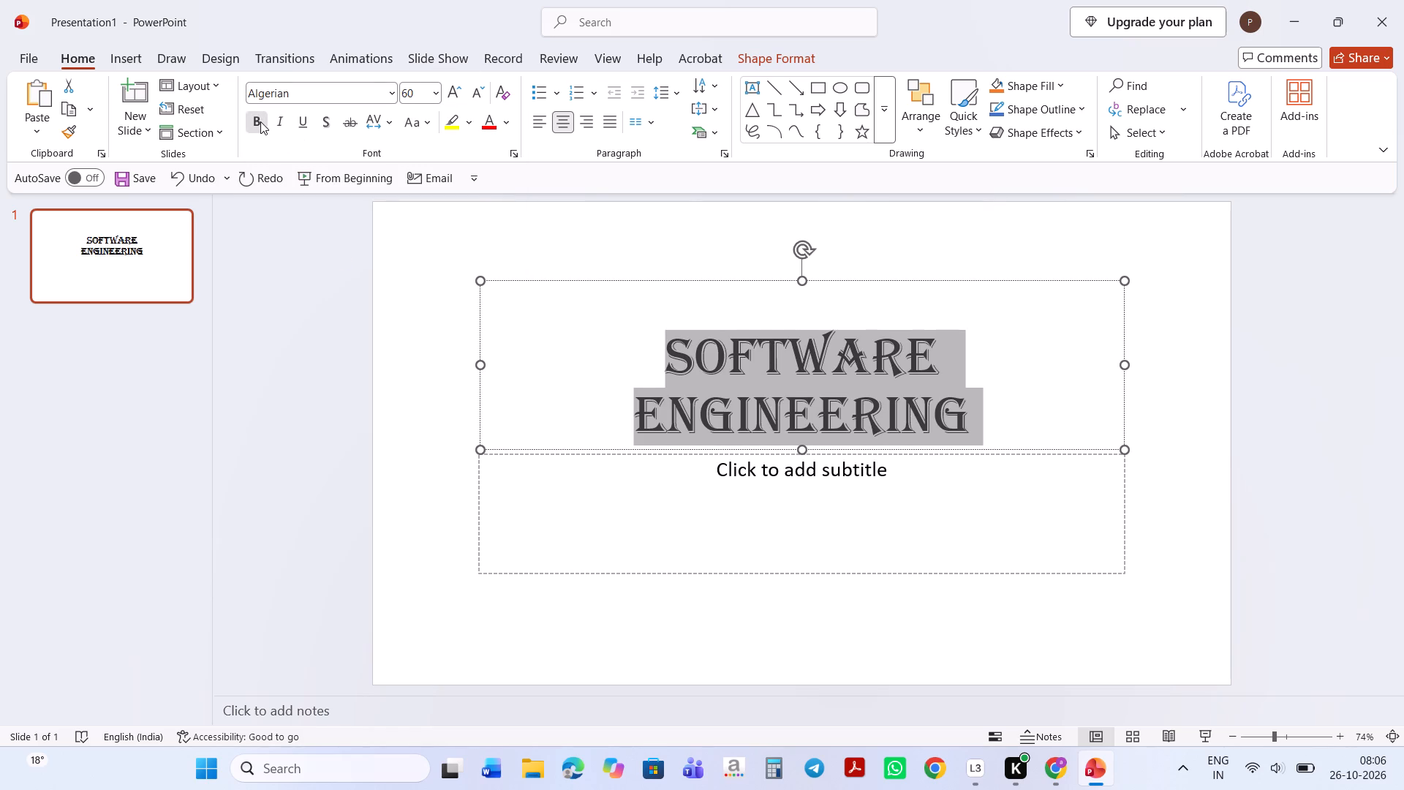
{"action": "left_click", "coordinate": [286, 124]}
{"action": "left_click", "coordinate": [286, 124]}
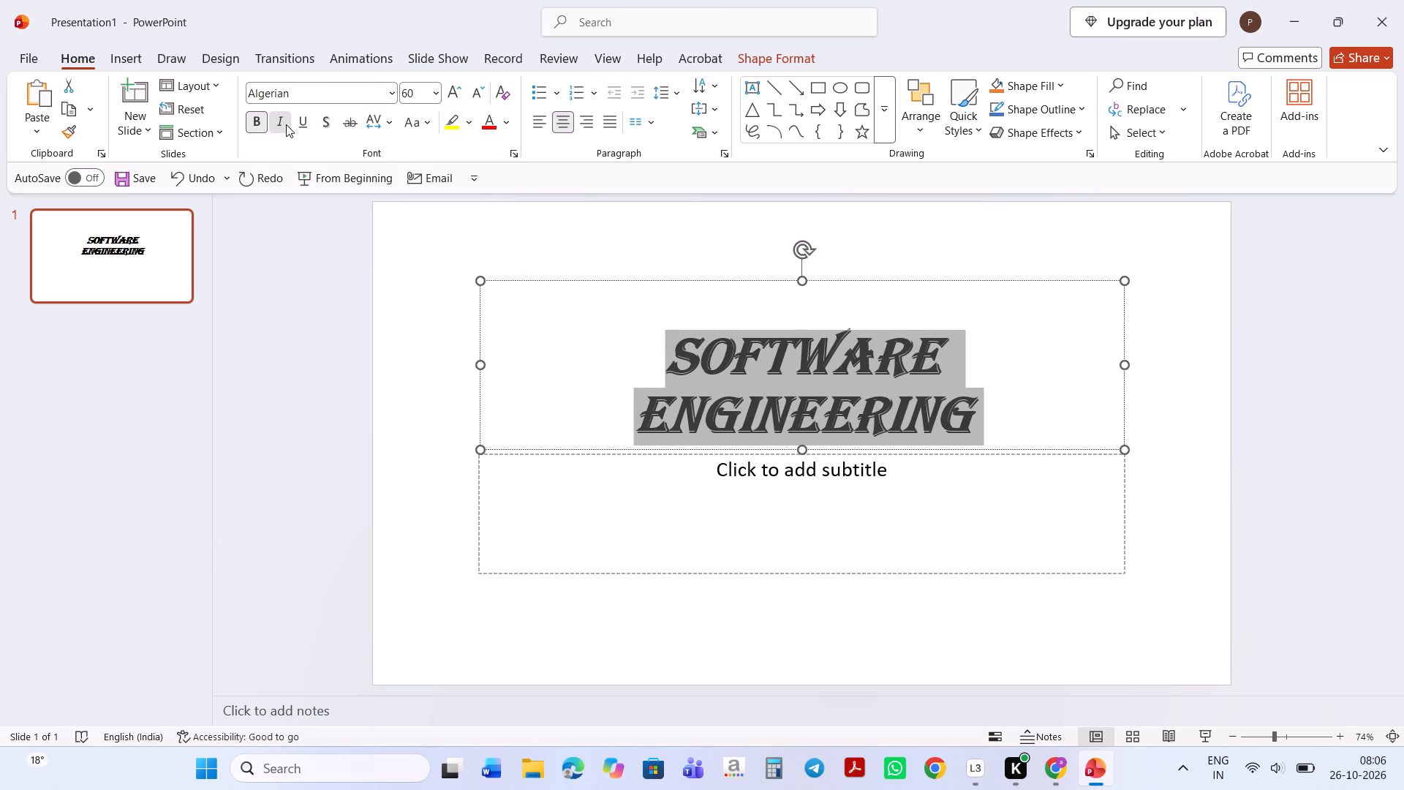
{"action": "left_click", "coordinate": [375, 123]}
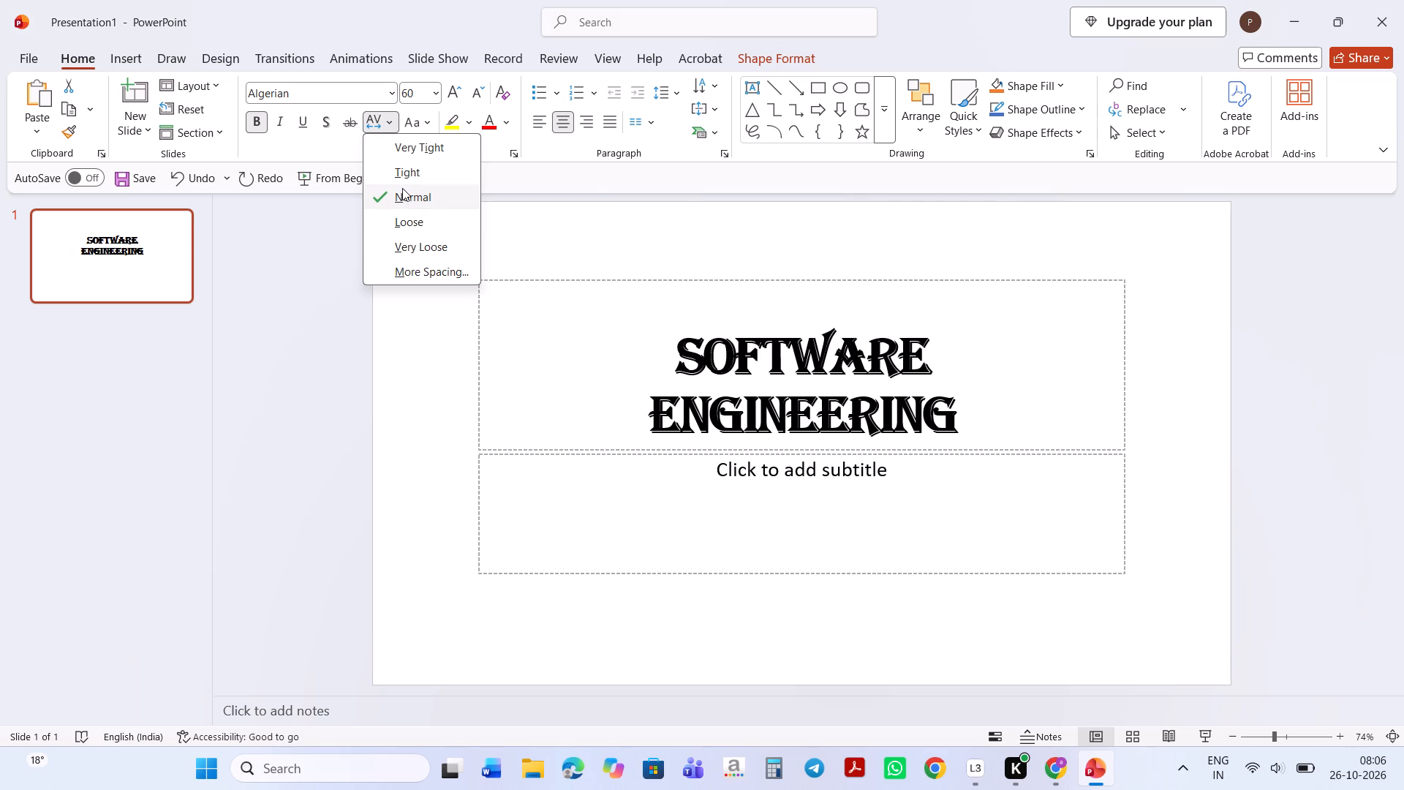
{"action": "left_click", "coordinate": [409, 229]}
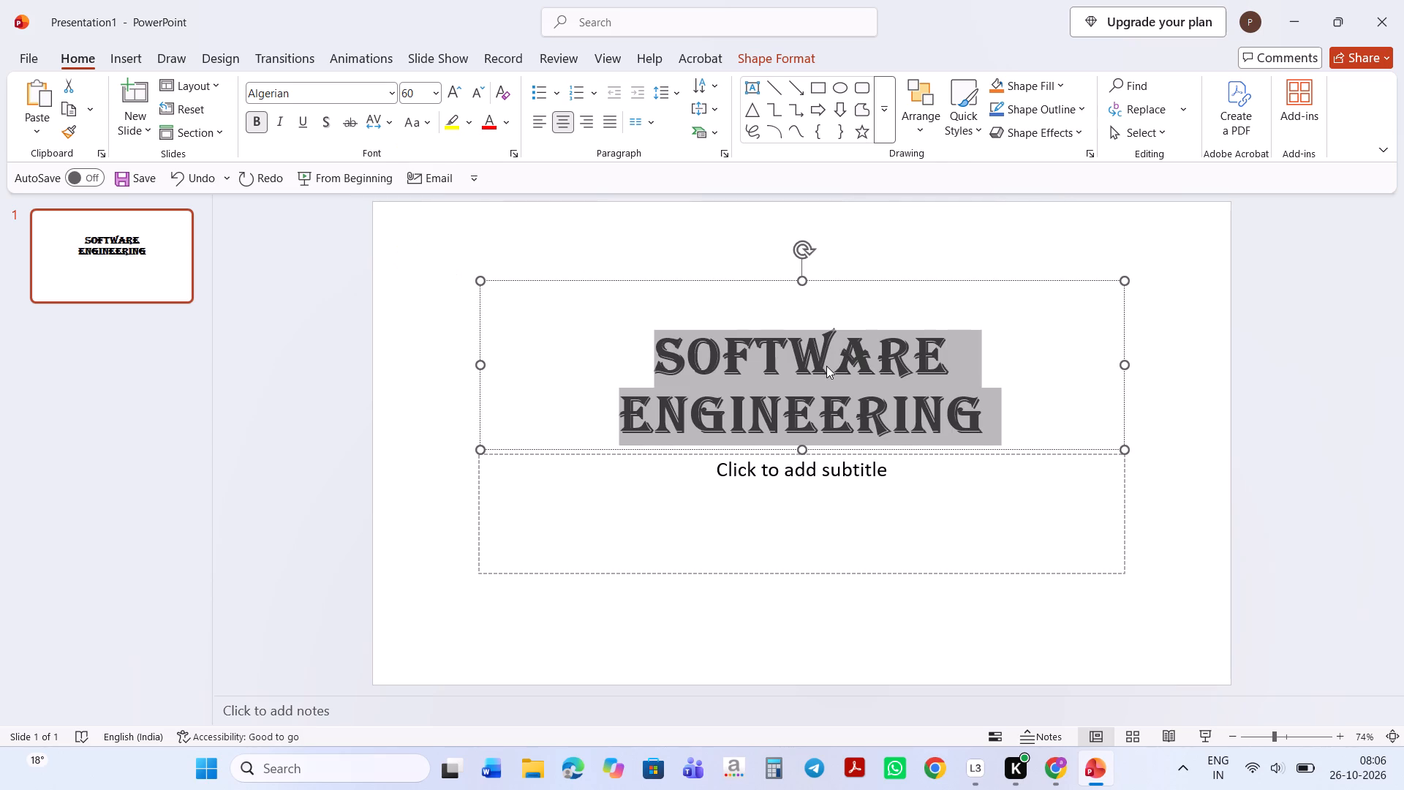
Enter the first author's full name in the subtitle placeholder, preceded by a hyphen.
{"action": "left_click", "coordinate": [767, 501]}
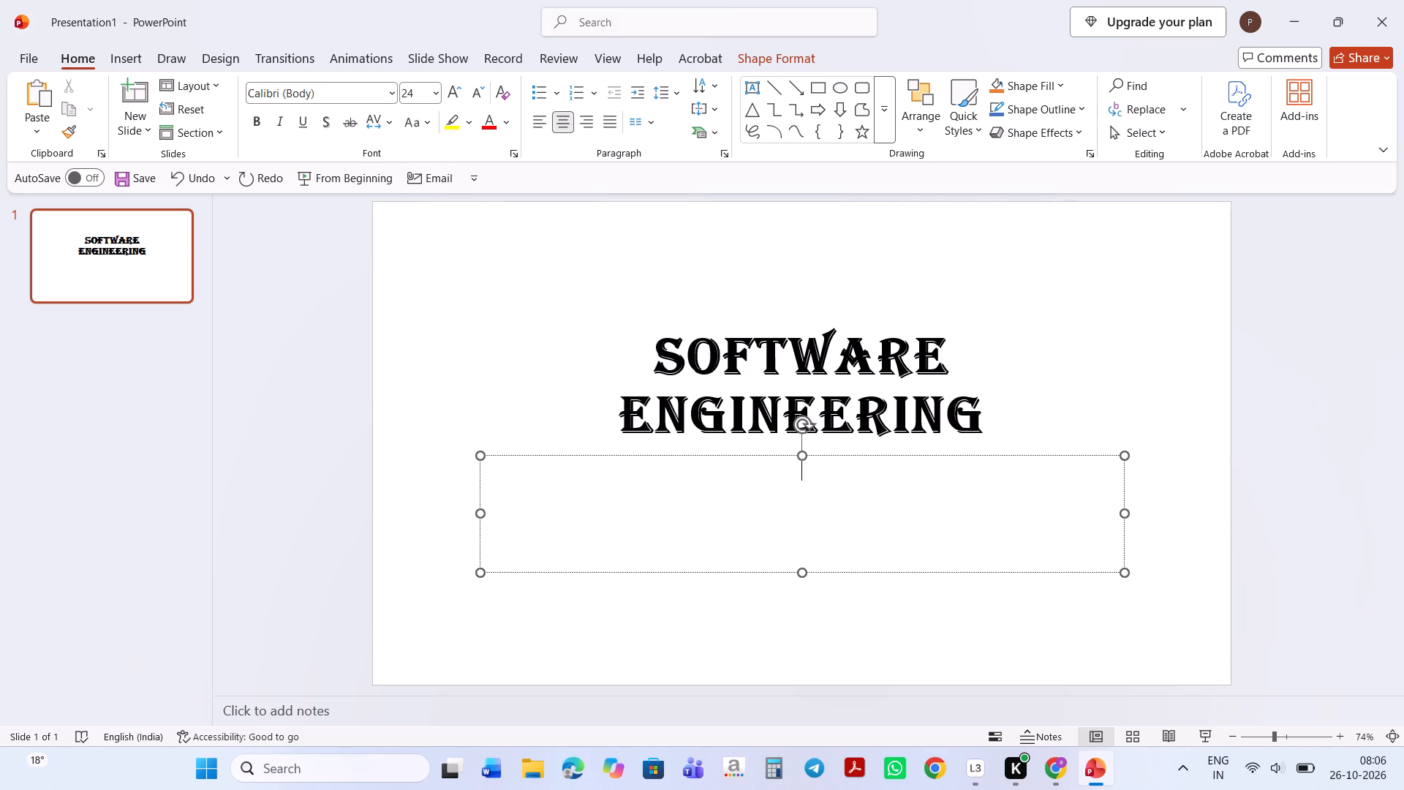
{"action": "key", "text": "BackSpace"}
{"action": "key", "text": "BackSpace"}
{"action": "key", "text": "BackSpace"}
{"action": "key", "text": "minus"}
{"action": "key", "text": "a"}
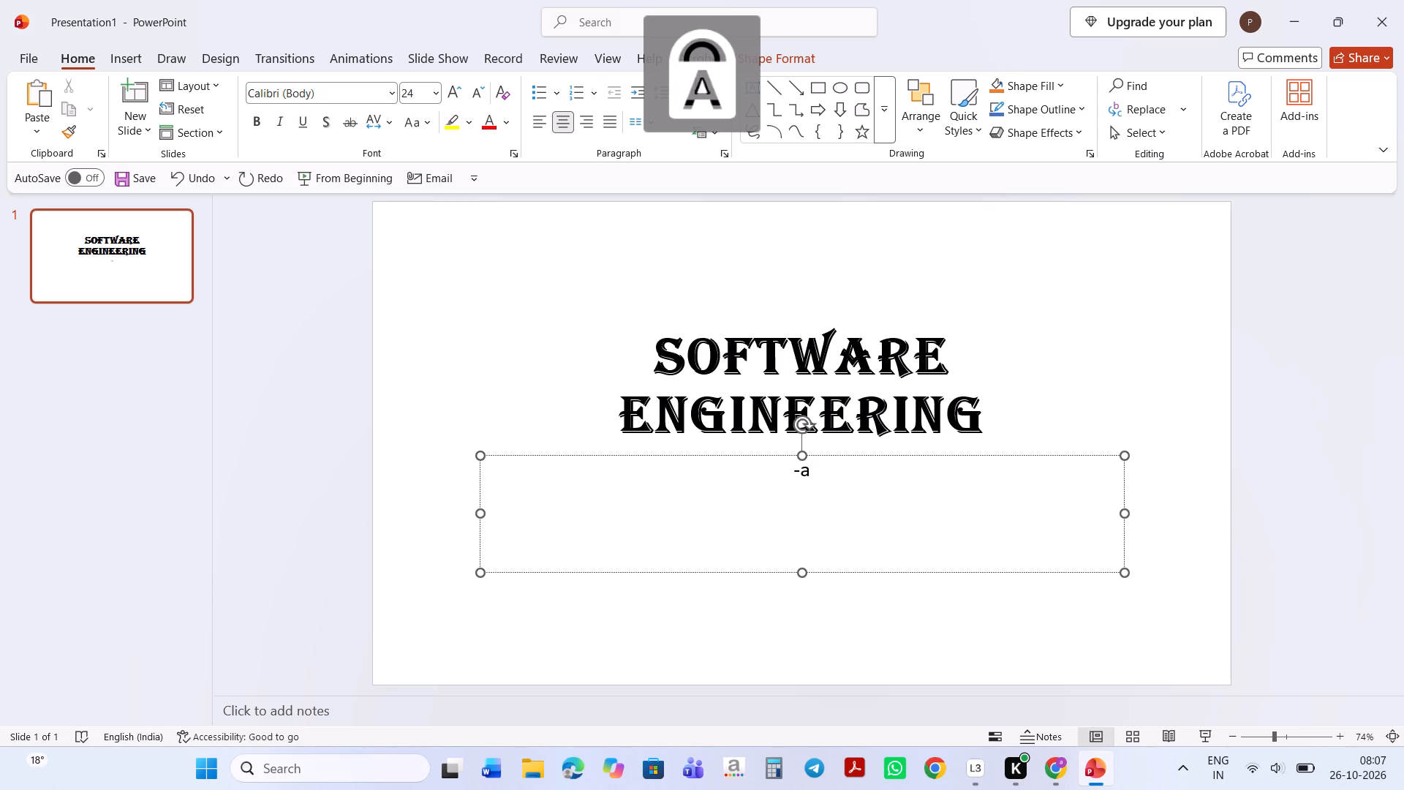
{"action": "key", "text": "BackSpace"}
{"action": "key", "text": "a"}
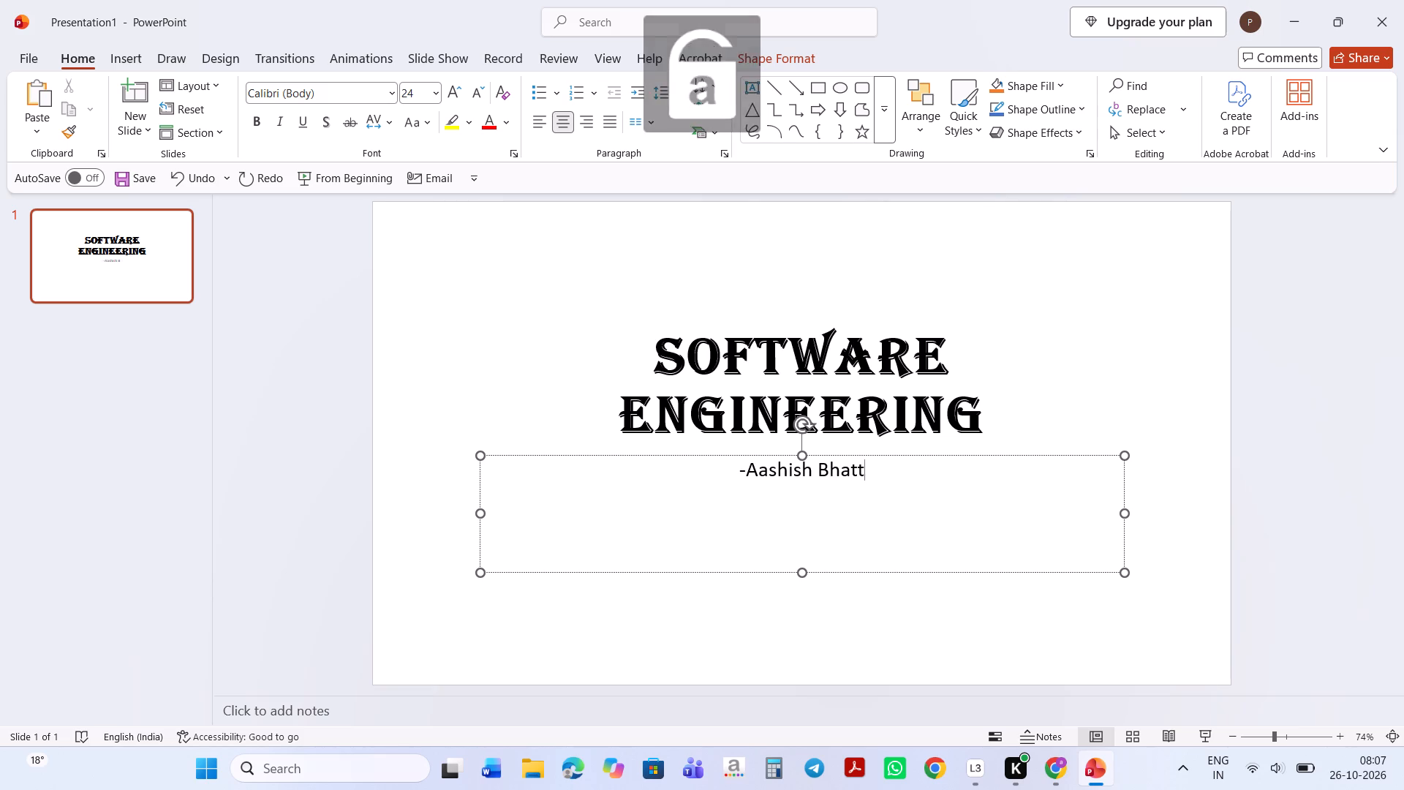
{"action": "key", "text": "Return"}
{"action": "key", "text": "BackSpace"}
{"action": "key", "text": "BackSpace"}
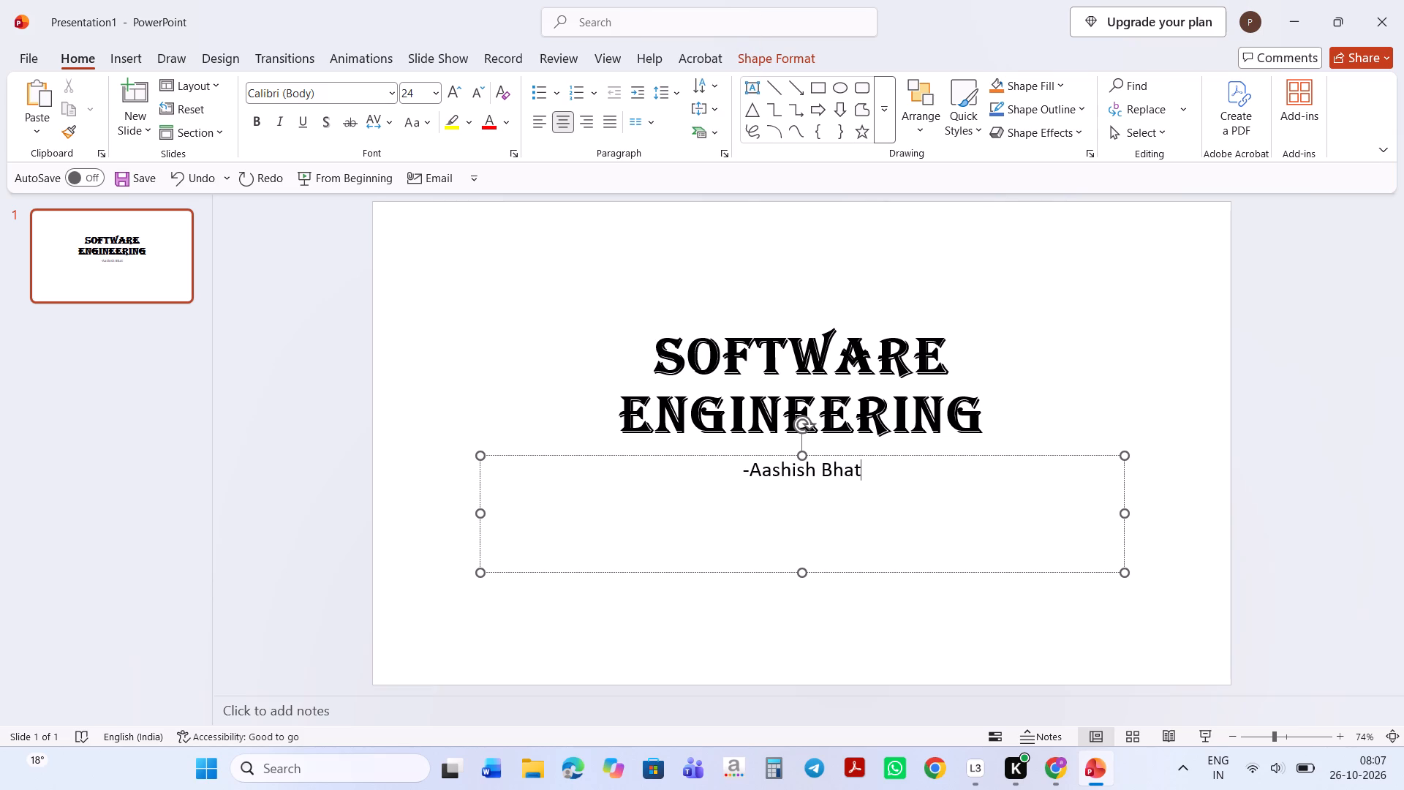
{"action": "key", "text": "t"}
Add the second author's full name on a new subtitle line, preceded by a hyphen.
{"action": "key", "text": "Return"}
{"action": "key", "text": "minus"}
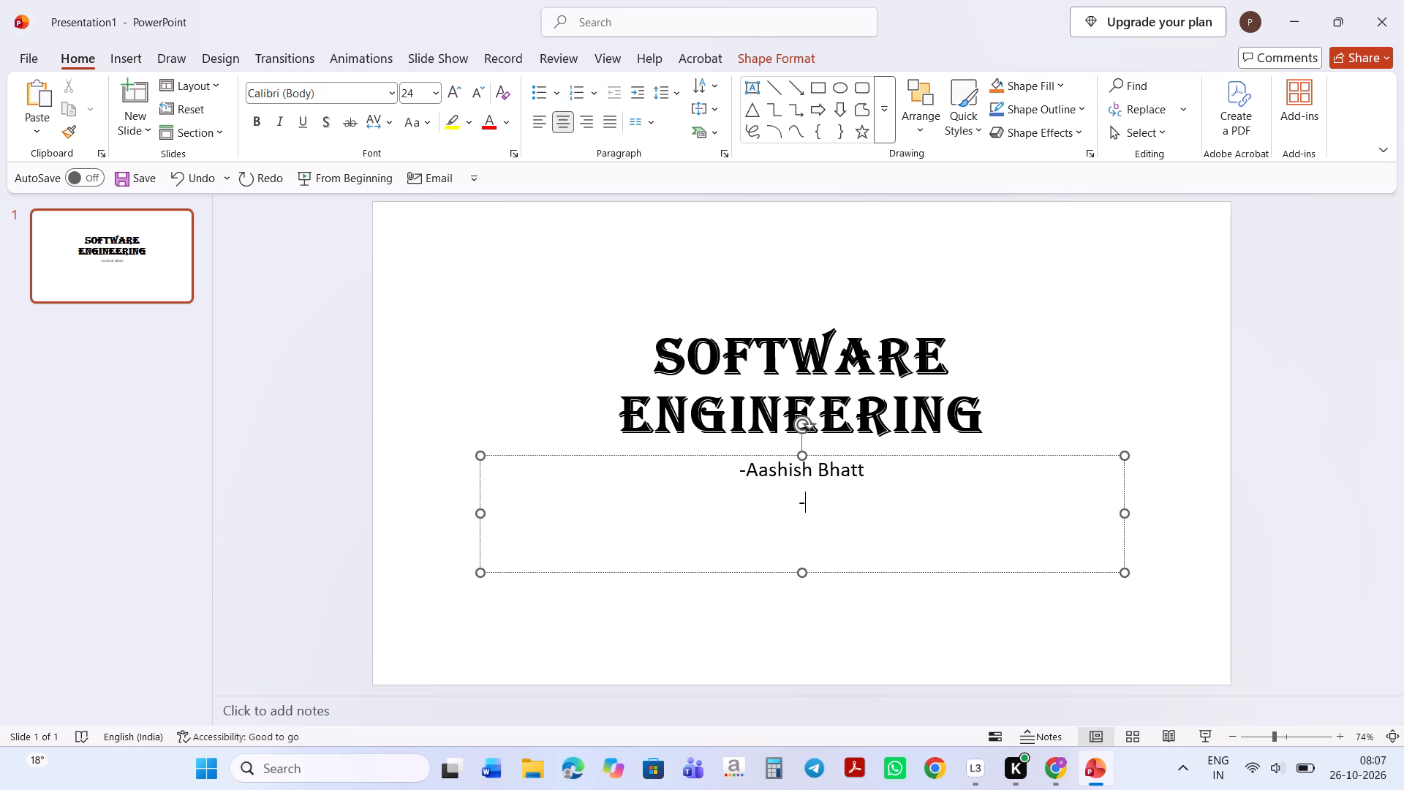
{"action": "type", "text": "atin"}
{"action": "key", "text": "space"}
{"action": "key", "text": "k"}
{"action": "key", "text": "BackSpace"}
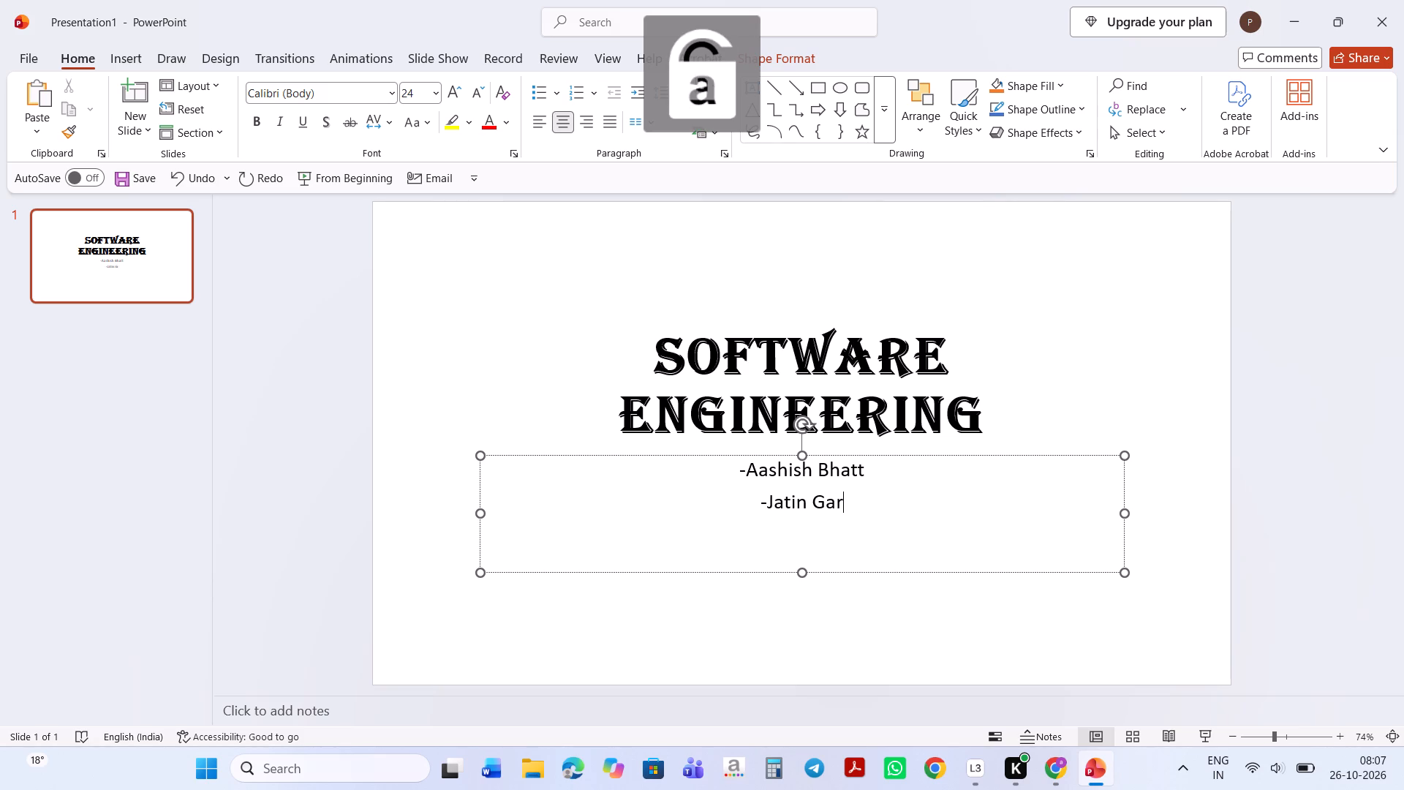
{"action": "key", "text": "g"}
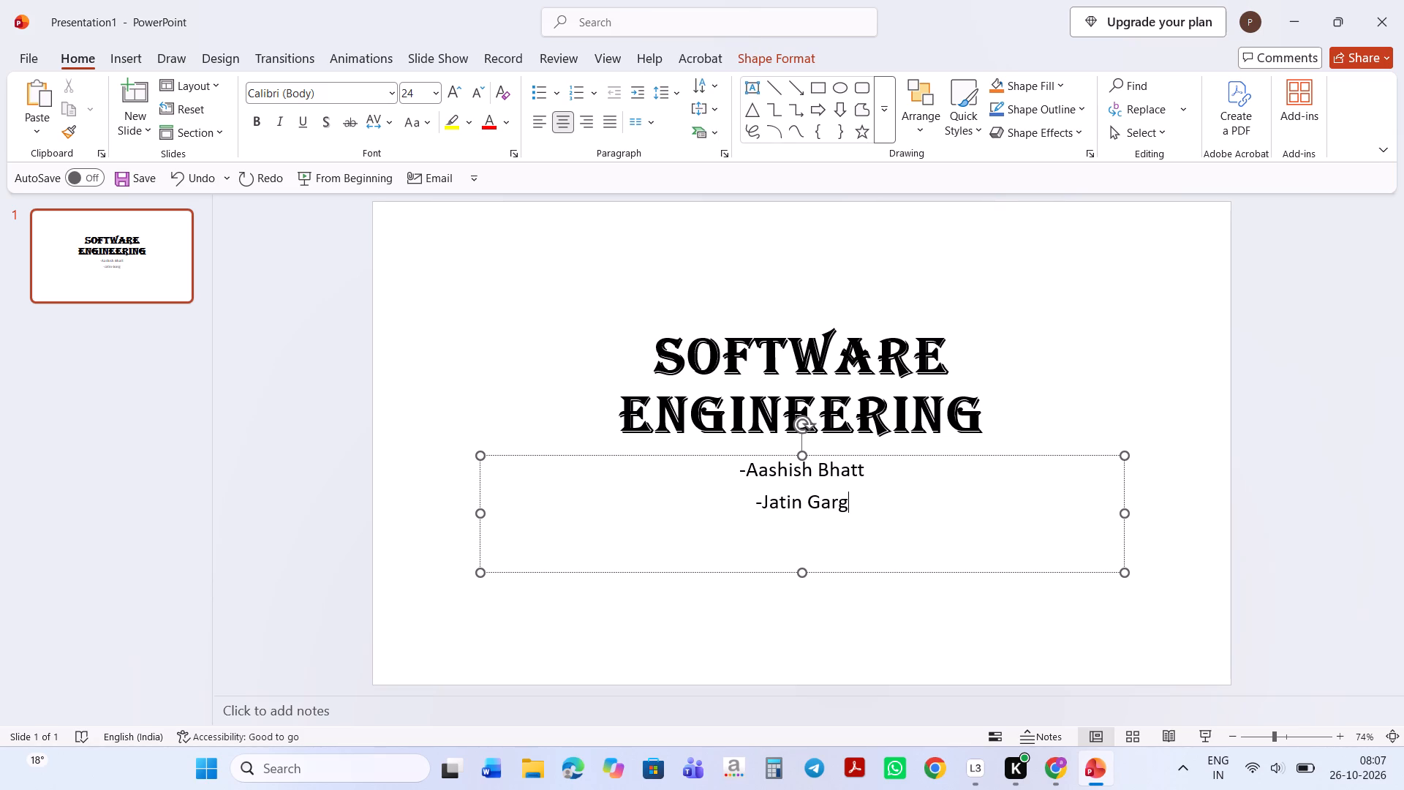
Indent the first author's line with leading spaces to align its hyphen with the second author's line.
{"action": "left_click", "coordinate": [741, 468]}
{"action": "key", "text": "space"}
{"action": "key", "text": "space"}
{"action": "key", "text": "space"}
{"action": "key", "text": "space"}
{"action": "key", "text": "space"}
{"action": "key", "text": "space"}
{"action": "key", "text": "space"}
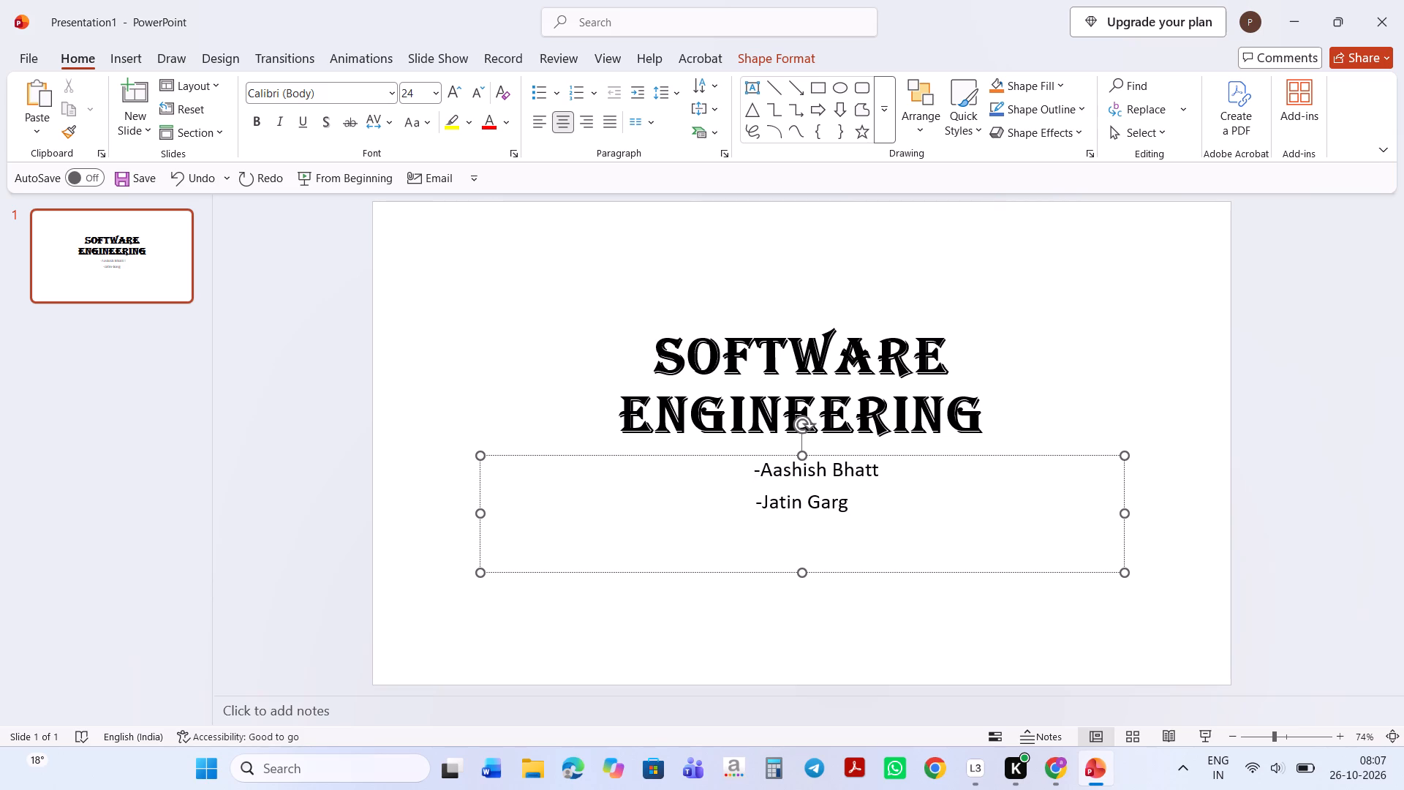
Add the third author's full name on a new line below the second, preceded by a hyphen.
{"action": "left_click", "coordinate": [864, 507]}
{"action": "key", "text": "Return"}
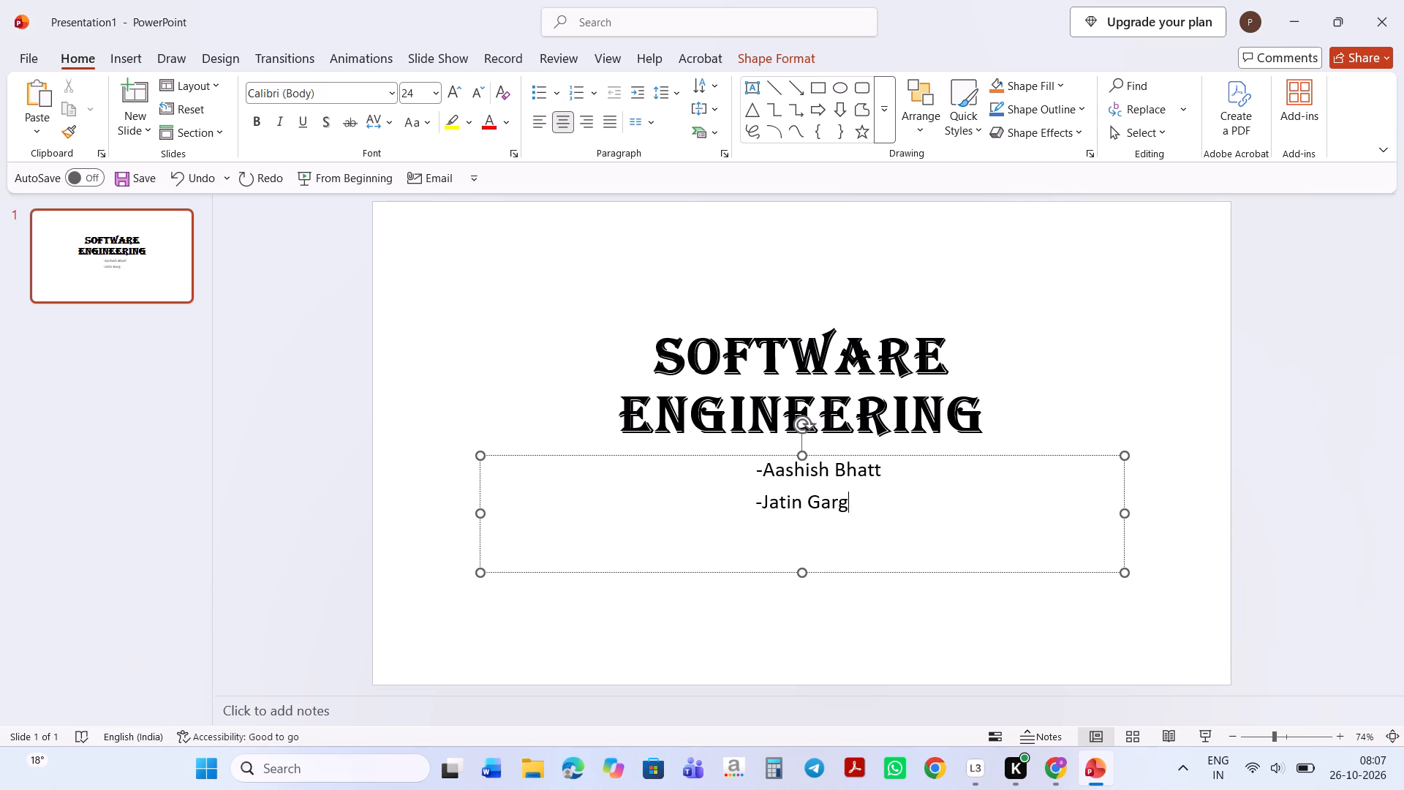
{"action": "key", "text": "minus"}
{"action": "type", "text": "ingh"}
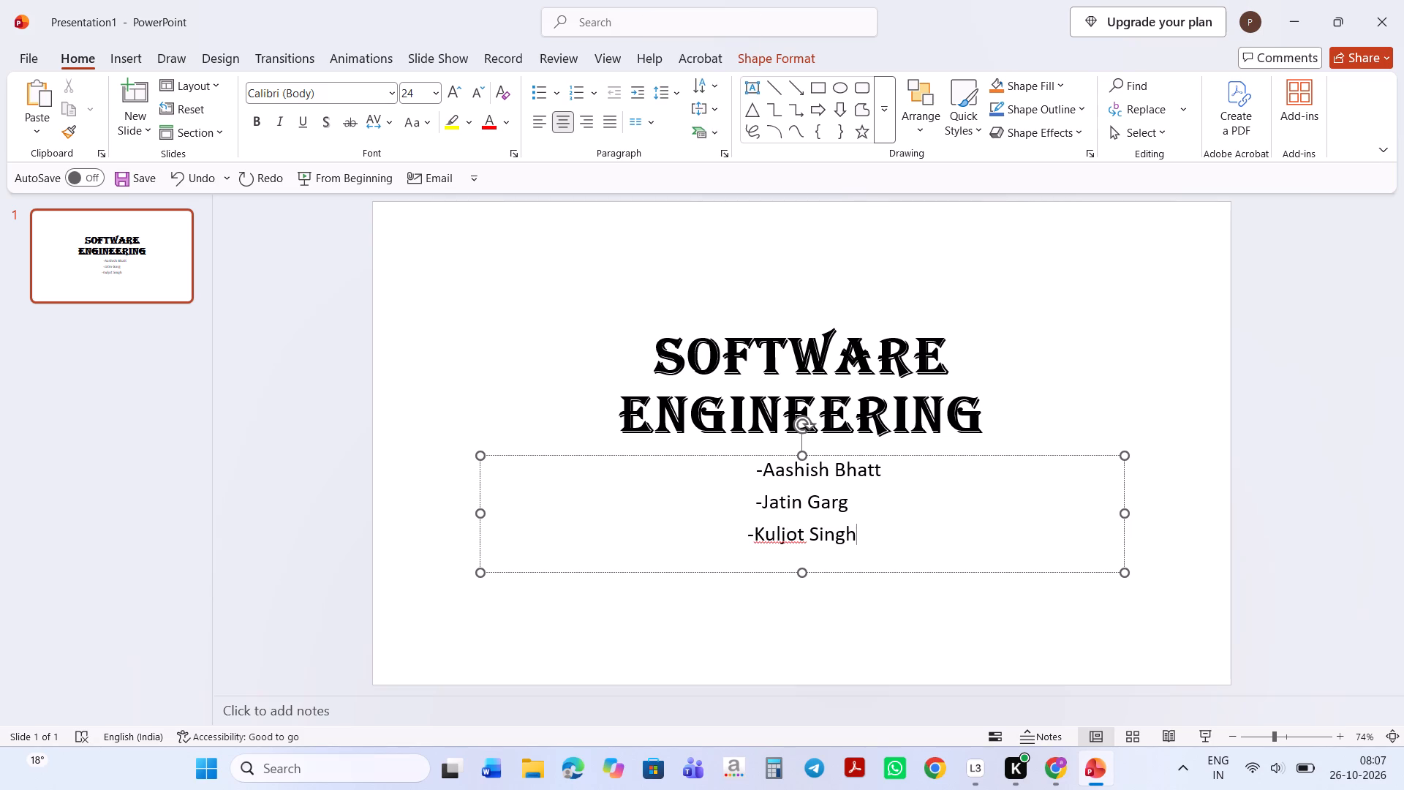
Indent the third author's line with three leading spaces to align its hyphen with the lines above.
{"action": "left_click", "coordinate": [744, 537]}
{"action": "key", "text": "space"}
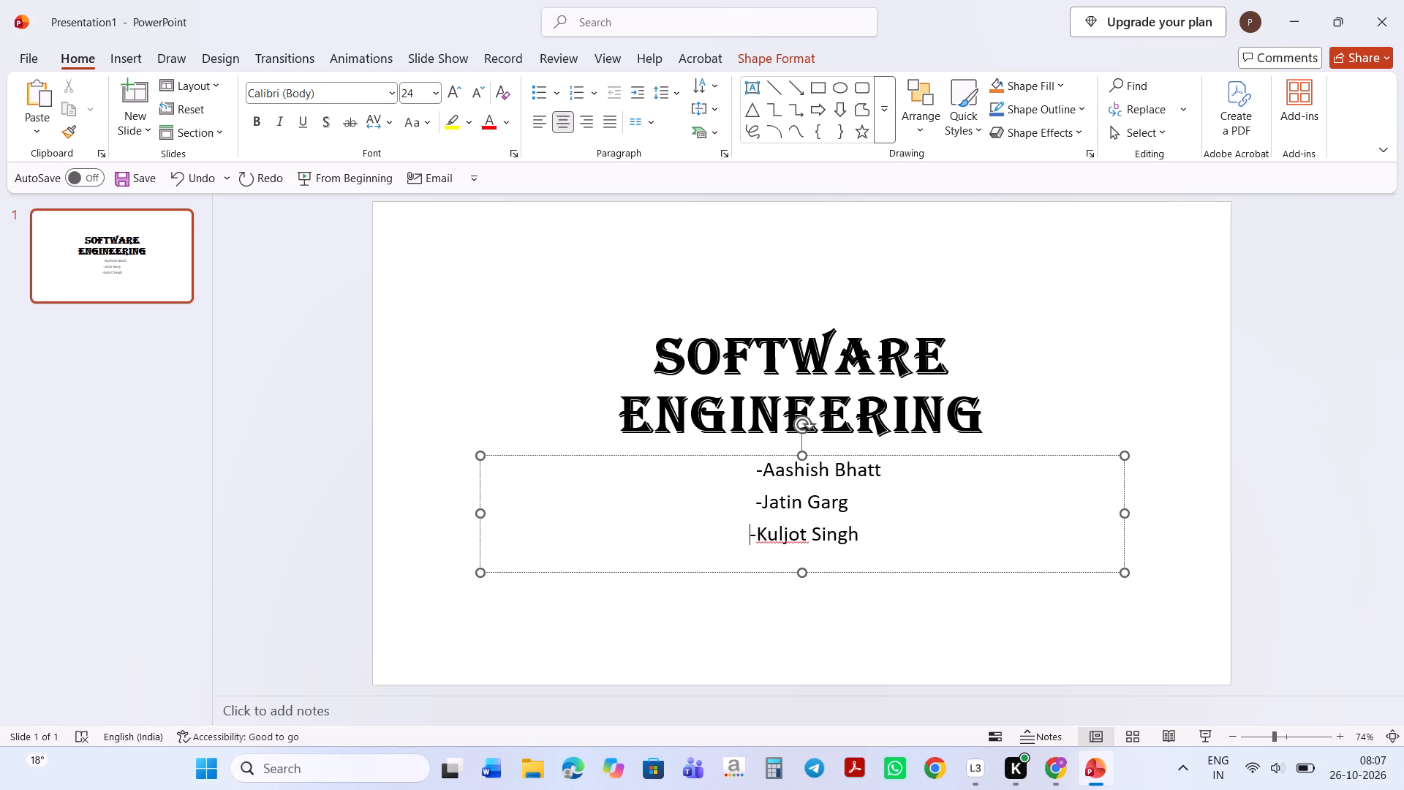
{"action": "key", "text": "space"}
{"action": "key", "text": "space"}
{"action": "key", "text": "space"}
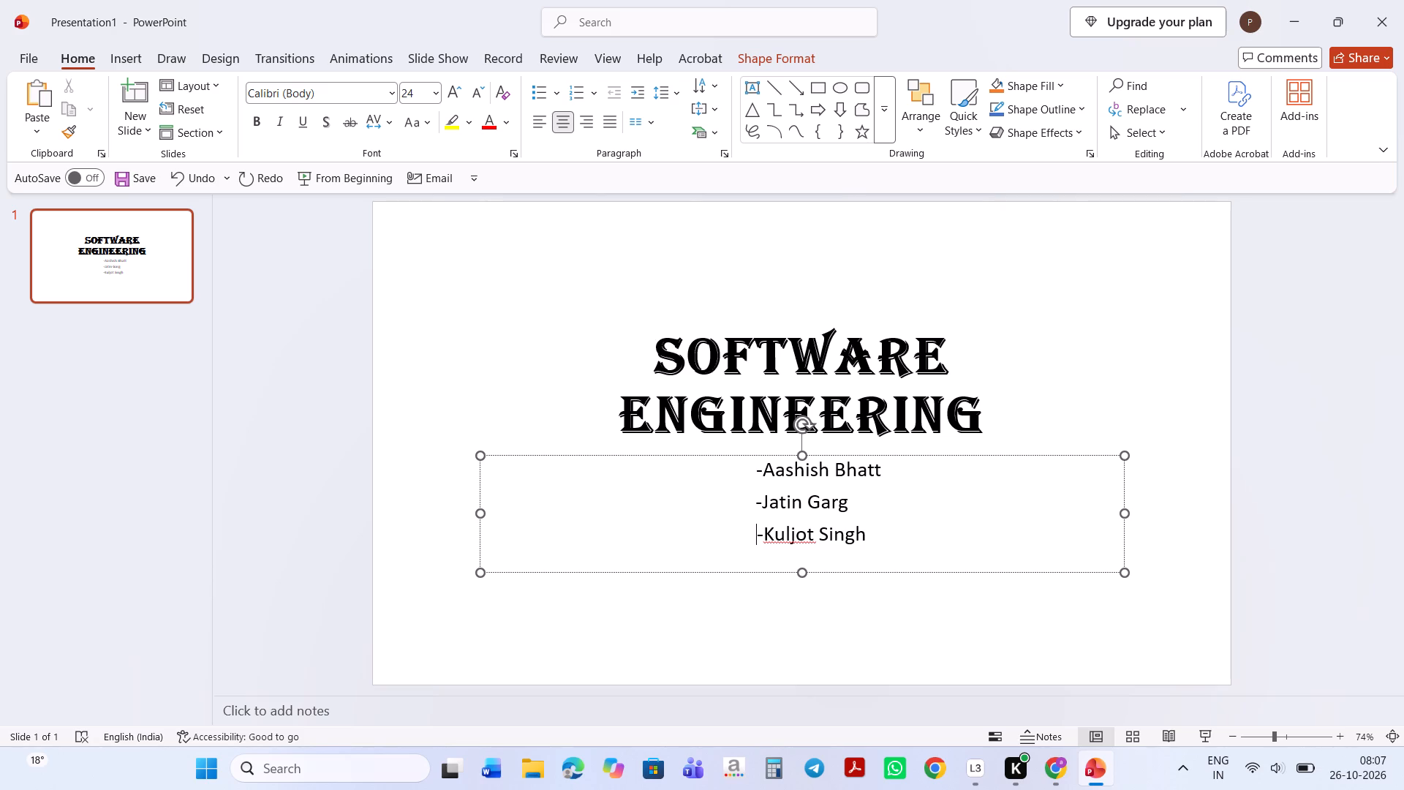
{"action": "key", "text": "BackSpace"}
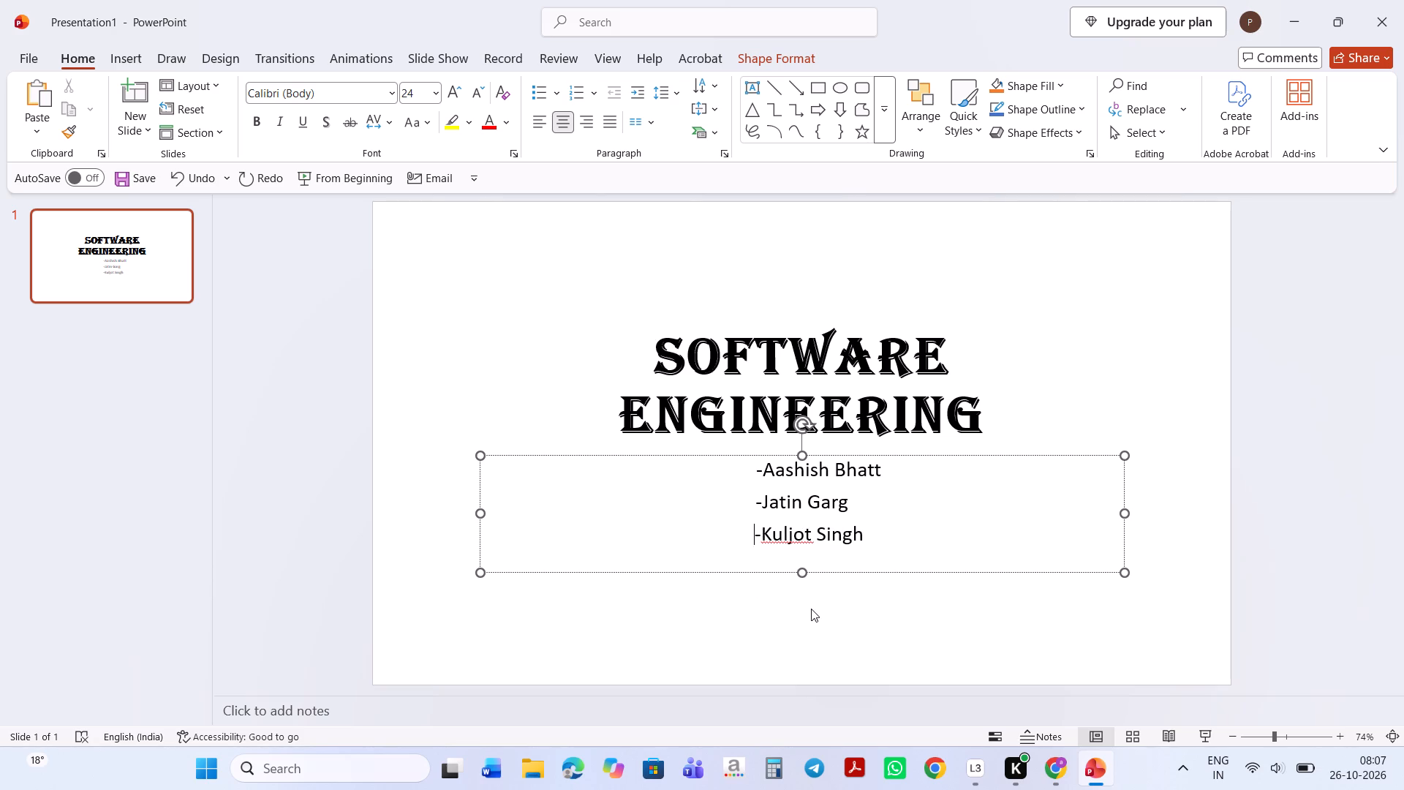
Remove one leading space from the first author's line to fine-tune its alignment, and deselect the subtitle.
{"action": "left_click", "coordinate": [752, 473]}
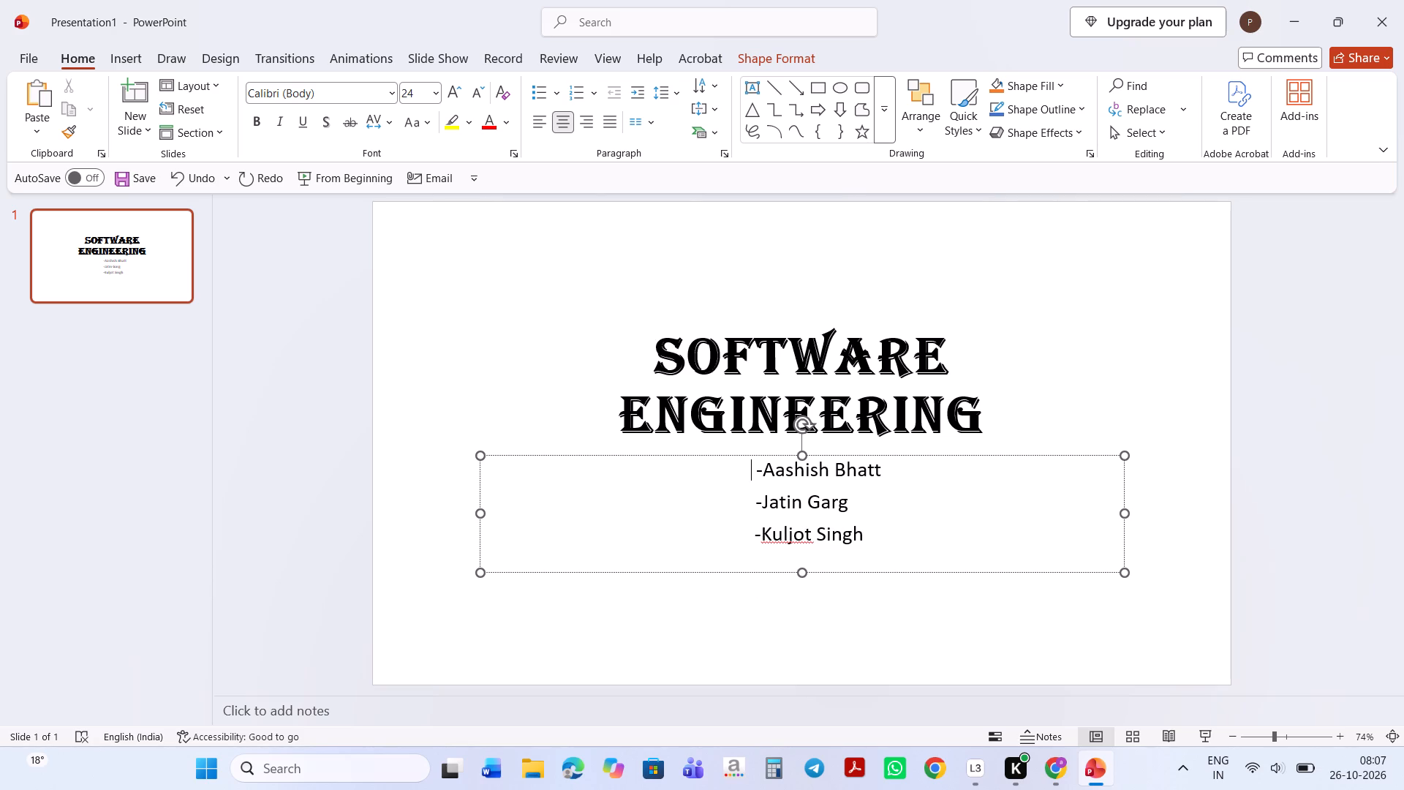
{"action": "left_click", "coordinate": [755, 465]}
{"action": "key", "text": "BackSpace"}
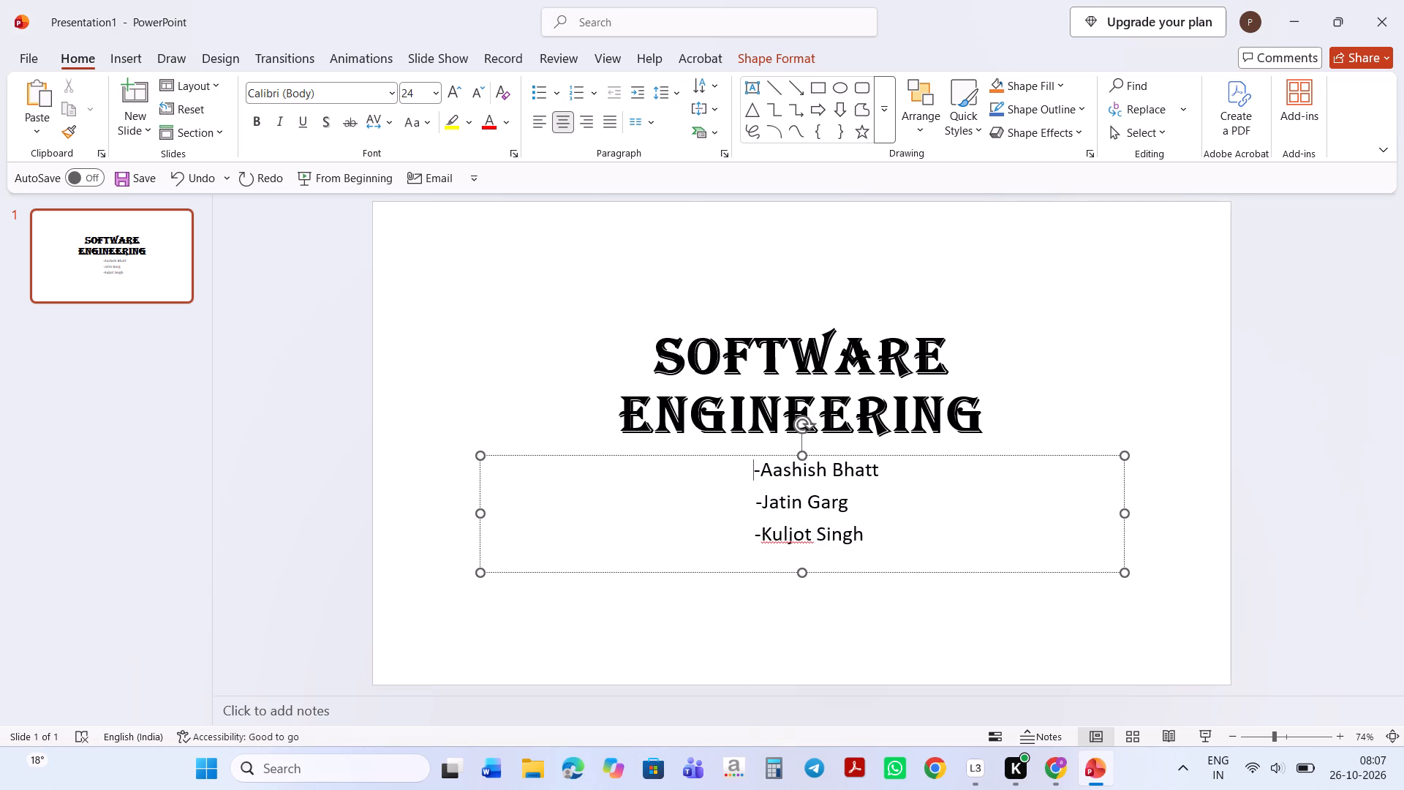
{"action": "left_click", "coordinate": [966, 490]}
{"action": "left_click", "coordinate": [881, 600]}
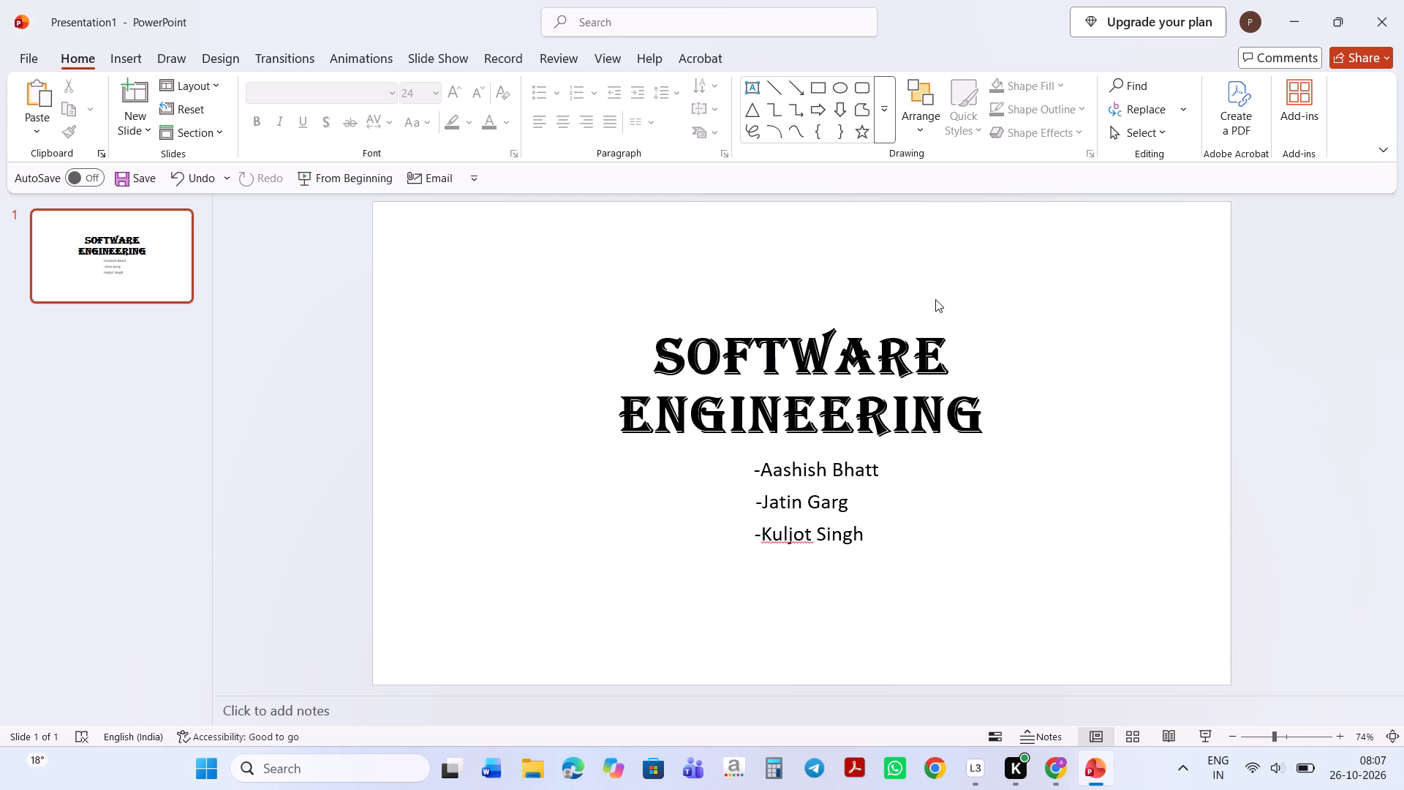
Add a new slide with the Title and Content layout after the title slide.
{"action": "left_click", "coordinate": [780, 497]}
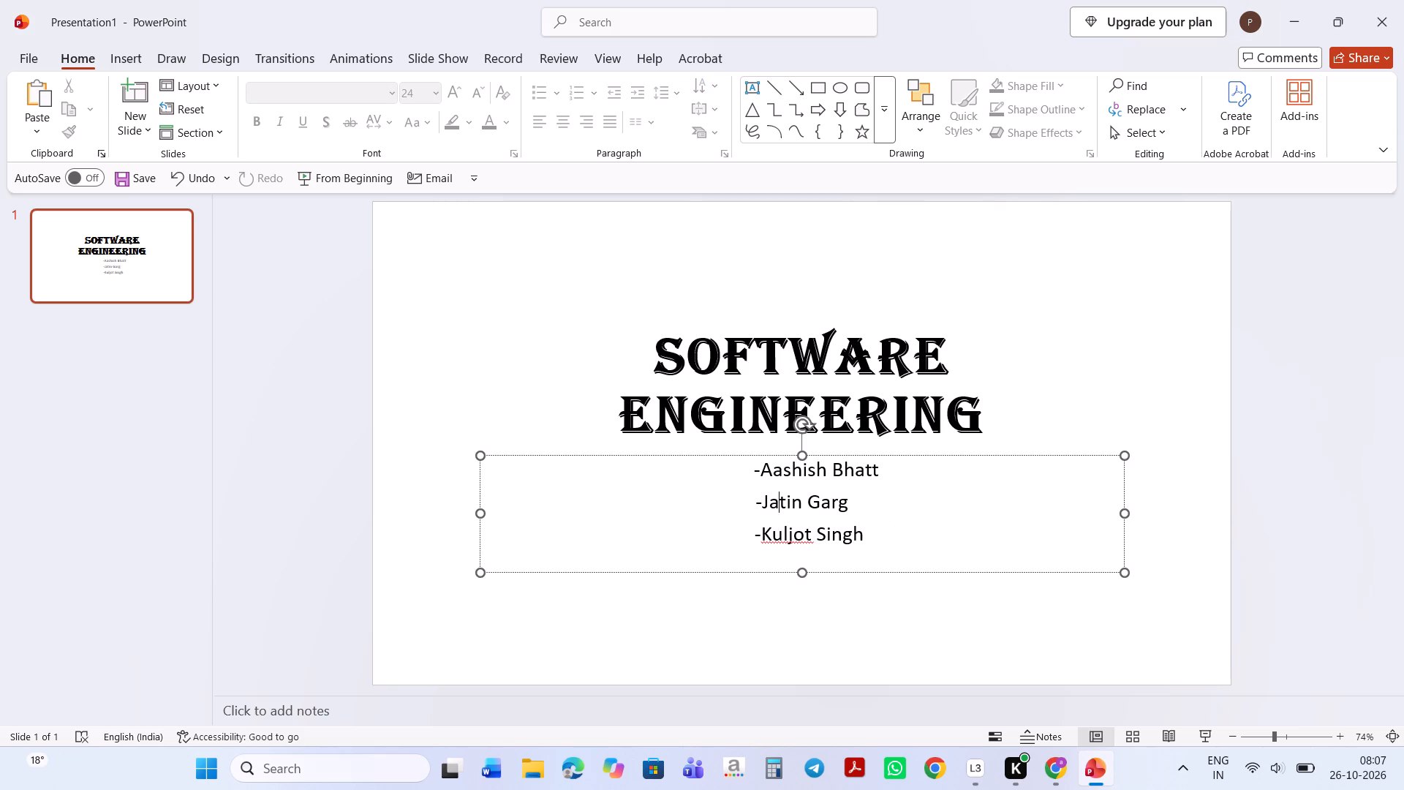
{"action": "left_click", "coordinate": [319, 284]}
{"action": "left_click", "coordinate": [151, 121]}
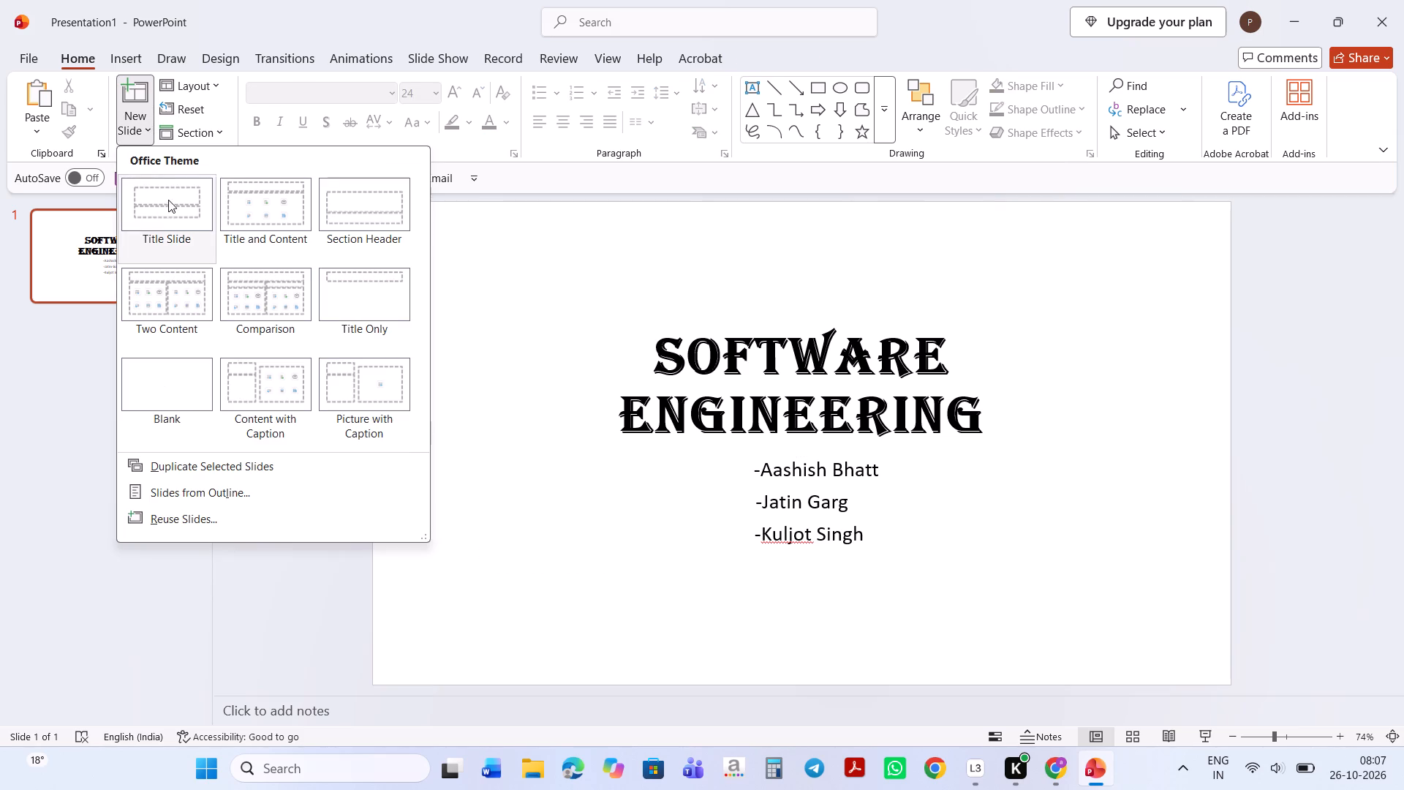
{"action": "left_click", "coordinate": [257, 230]}
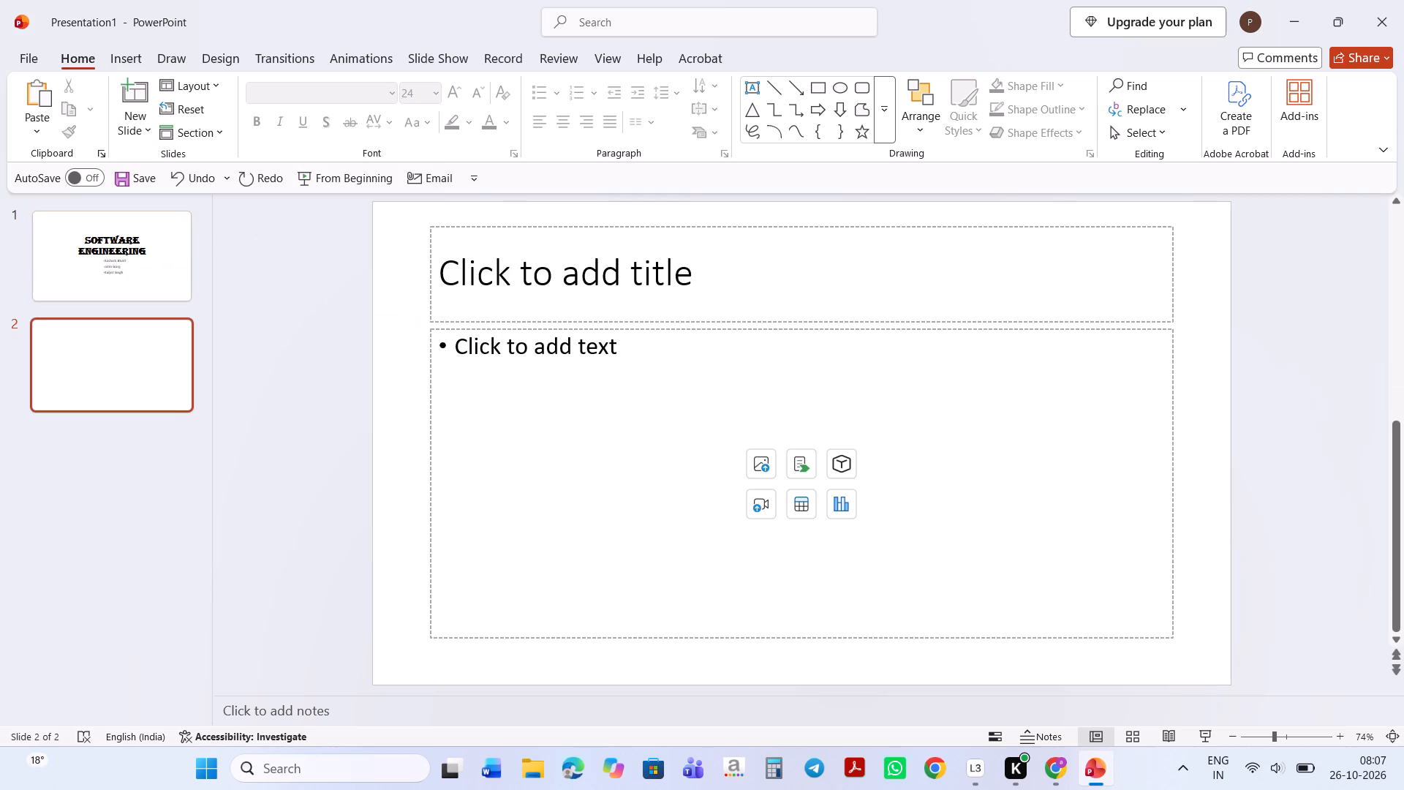
Enter USE-CASE DIAGRAM as the new slide's title.
{"action": "left_click", "coordinate": [763, 274]}
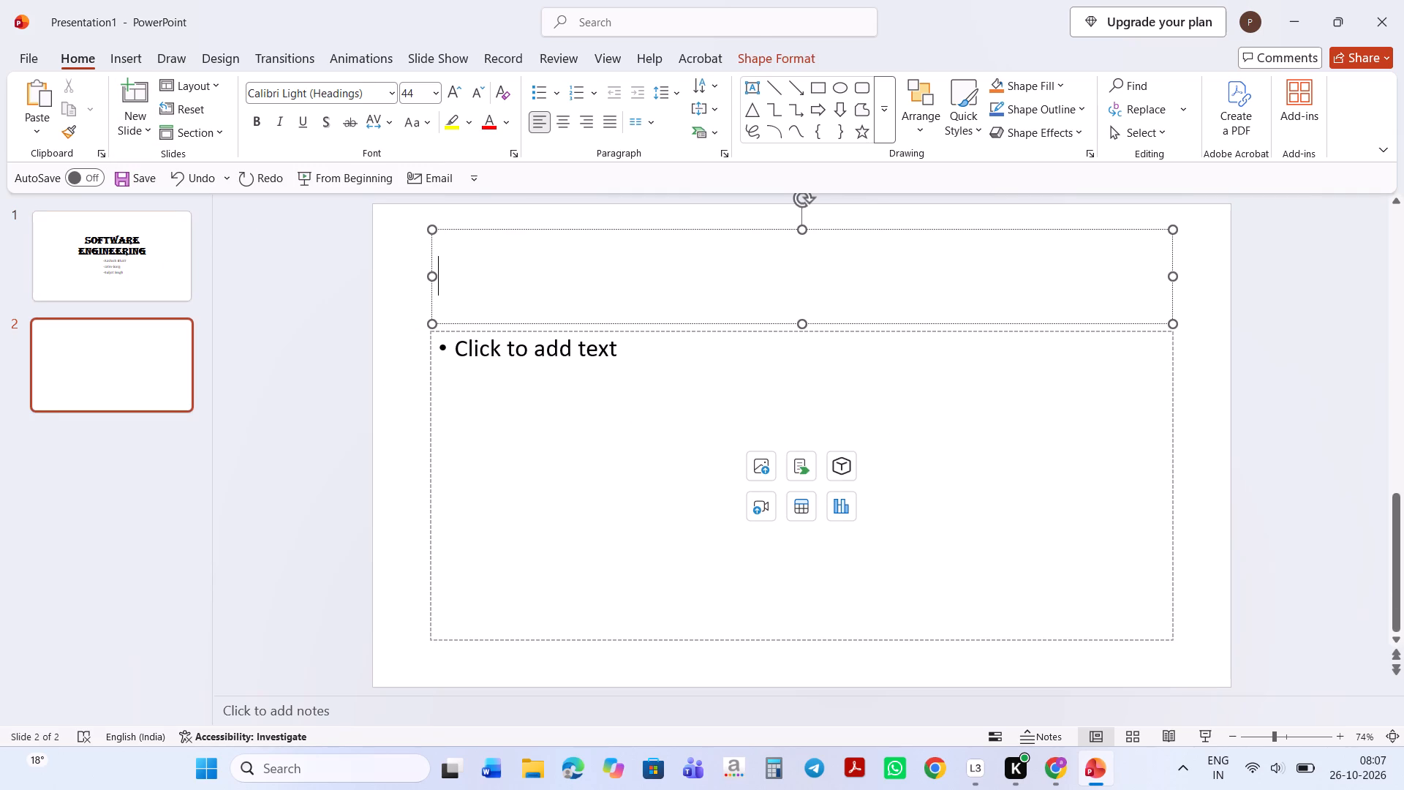
{"action": "type", "text": "USE"}
{"action": "type", "text": "-CASE DIAGRAM"}
Set the whole USE-CASE DIAGRAM title to the Arial Black font, keeping its size at 44, and deselect it.
{"action": "key", "text": "ctrl+a"}
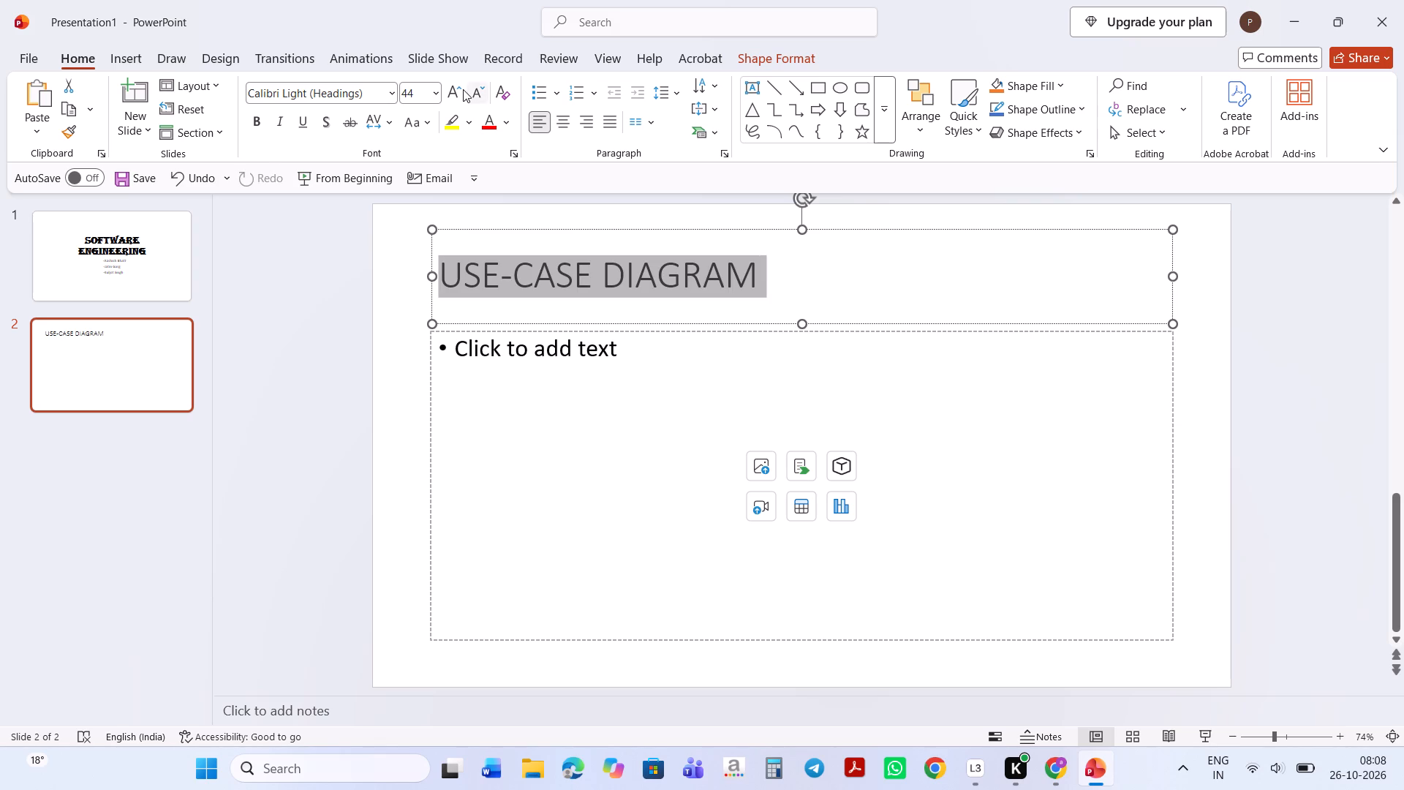
{"action": "left_click", "coordinate": [449, 98]}
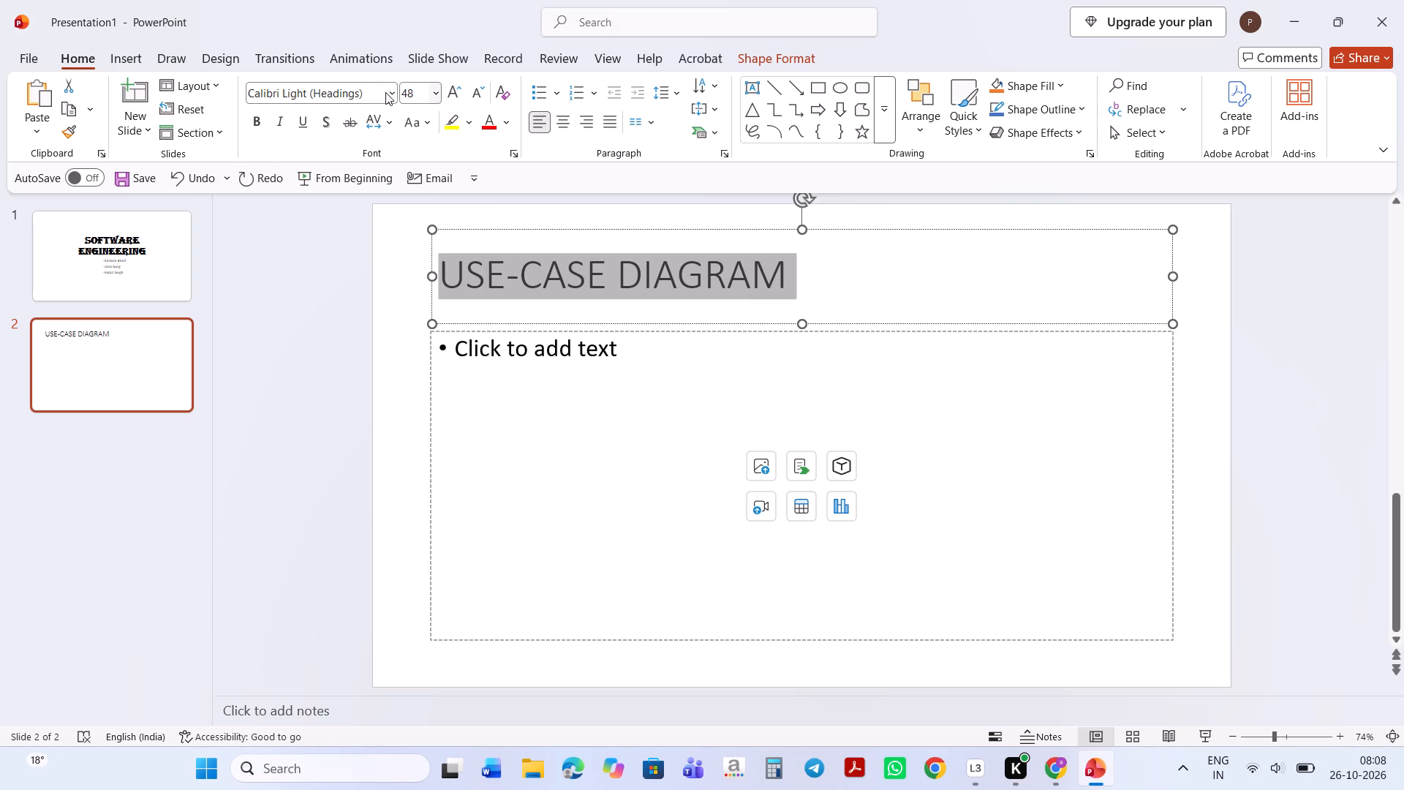
{"action": "left_click", "coordinate": [481, 87]}
{"action": "left_click", "coordinate": [385, 89]}
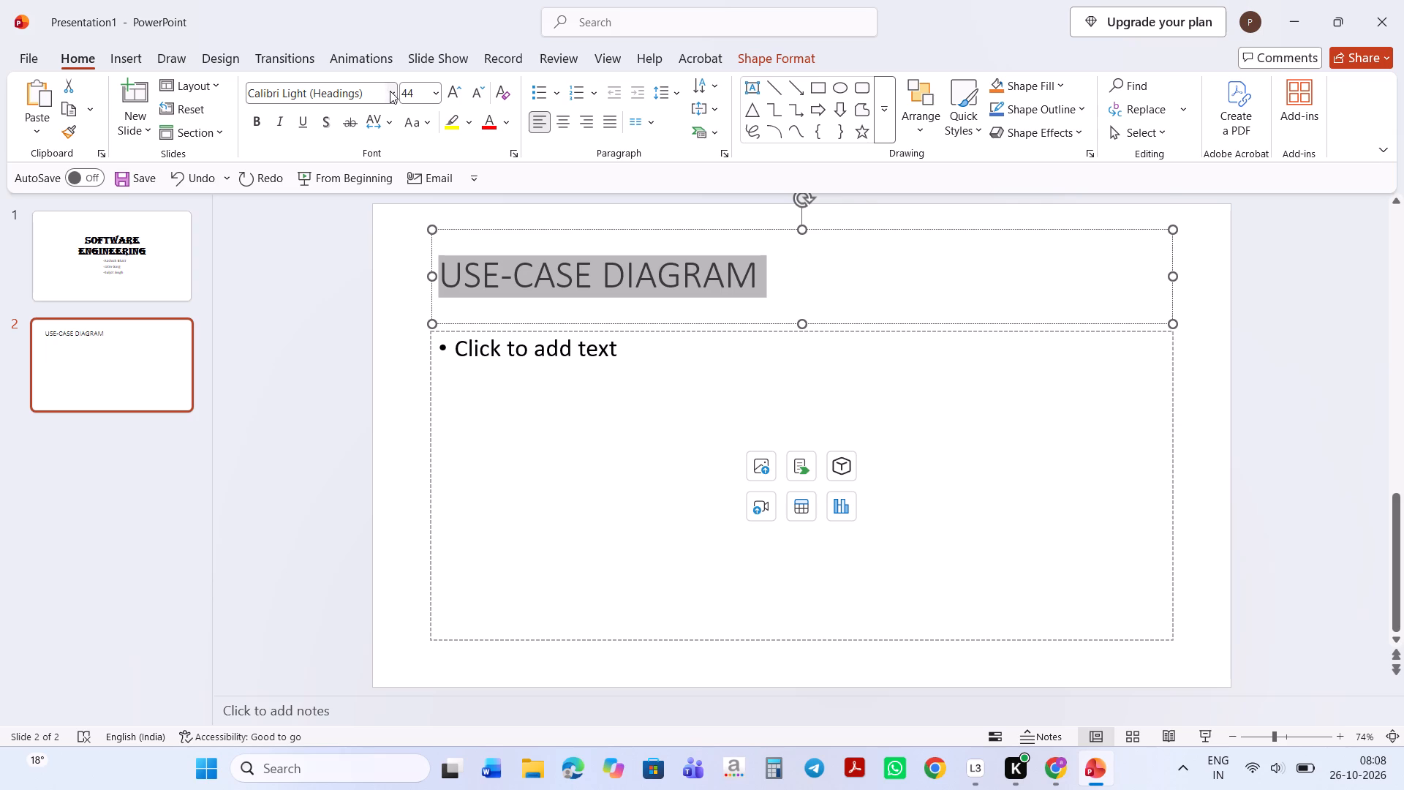
{"action": "left_click", "coordinate": [393, 92]}
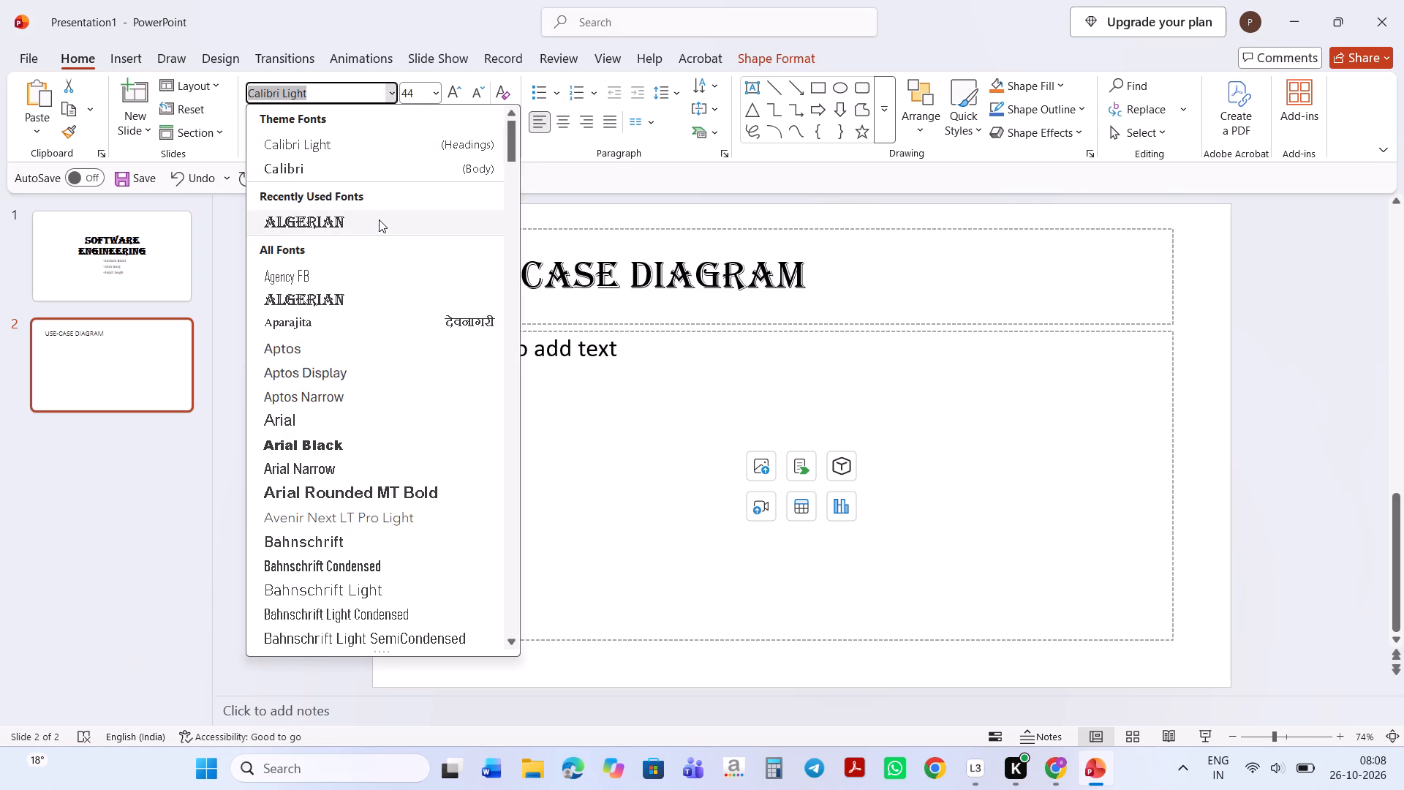
{"action": "left_click", "coordinate": [327, 442]}
{"action": "left_click", "coordinate": [553, 407]}
{"action": "left_click", "coordinate": [892, 323]}
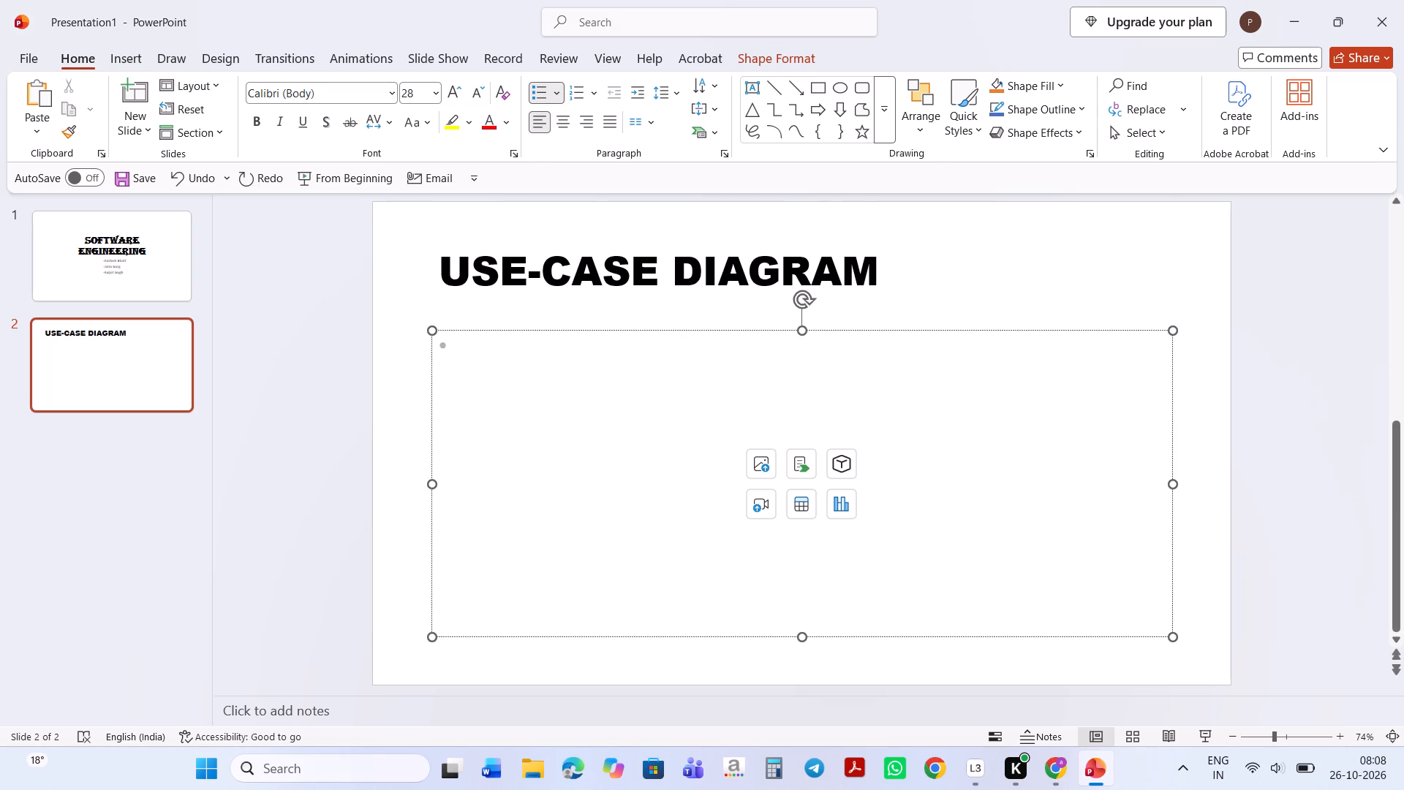
{"action": "left_click", "coordinate": [939, 270]}
{"action": "left_click", "coordinate": [893, 266]}
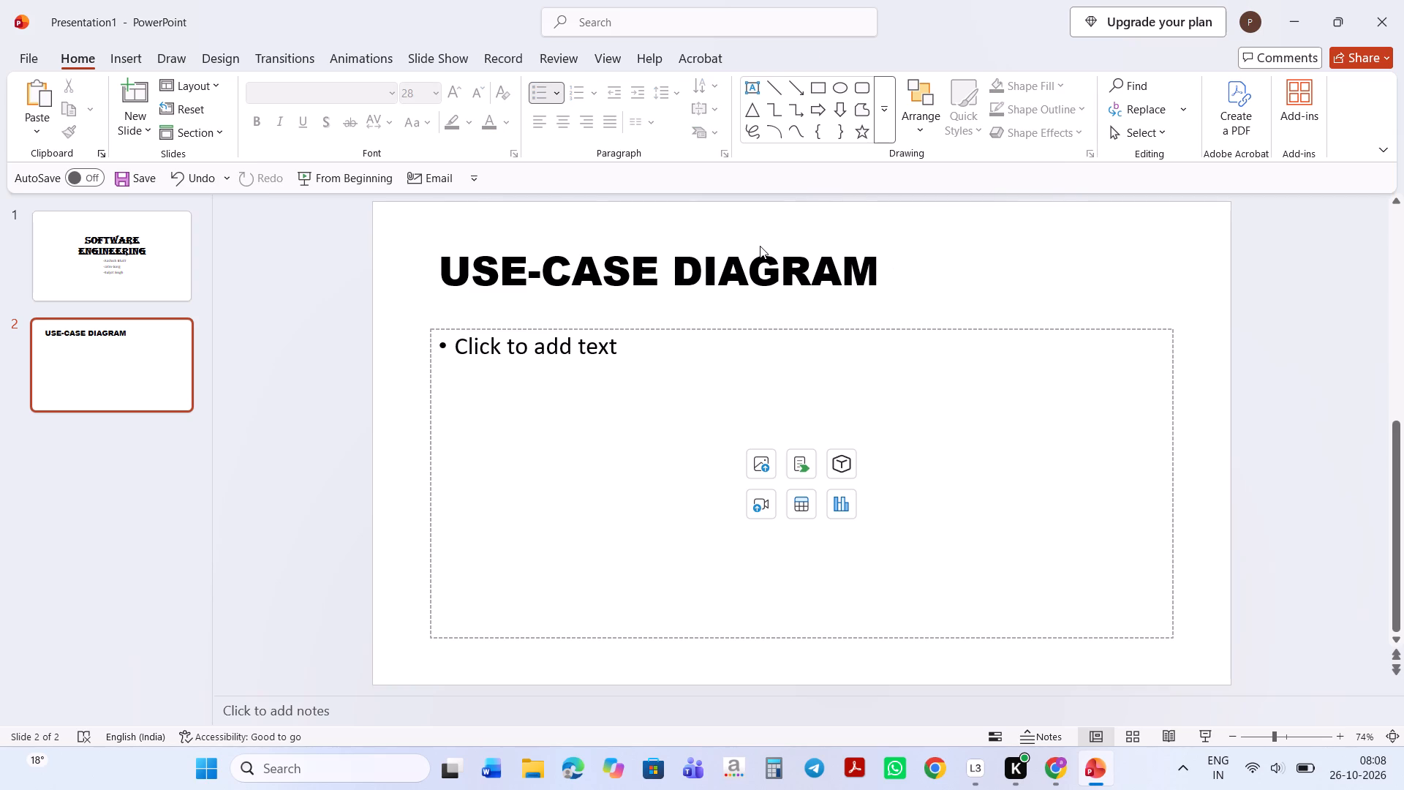
{"action": "left_click", "coordinate": [760, 246]}
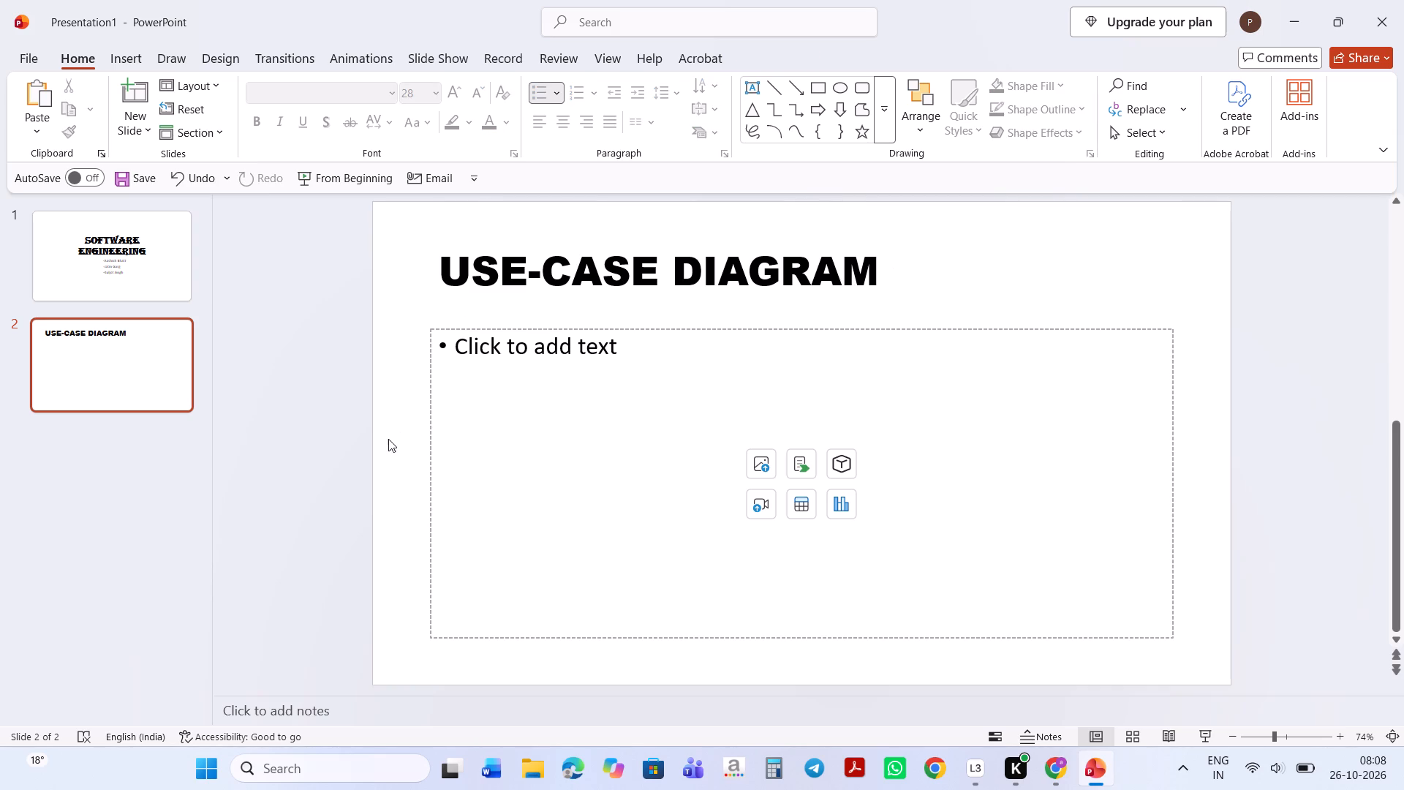
{"action": "left_click", "coordinate": [388, 439]}
{"action": "left_click", "coordinate": [546, 387]}
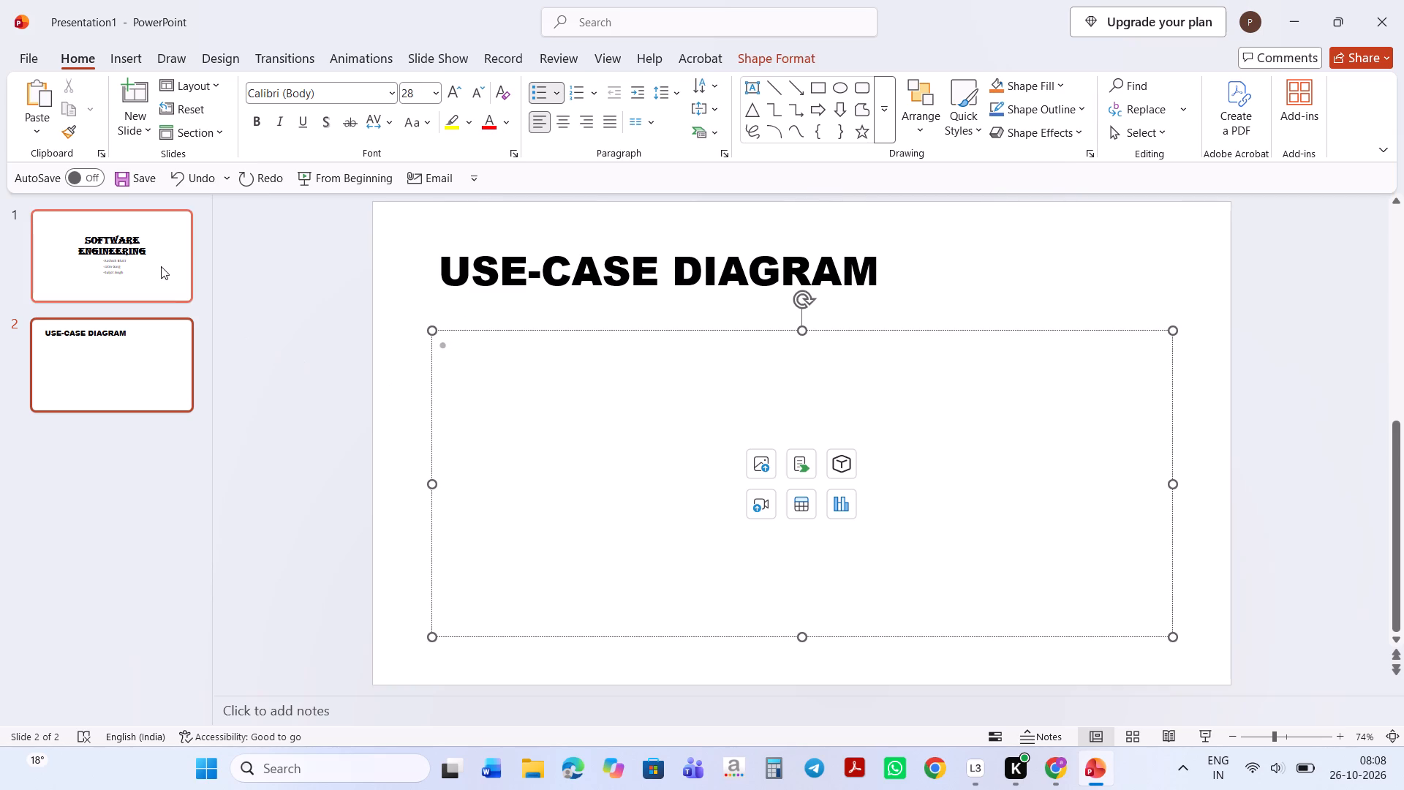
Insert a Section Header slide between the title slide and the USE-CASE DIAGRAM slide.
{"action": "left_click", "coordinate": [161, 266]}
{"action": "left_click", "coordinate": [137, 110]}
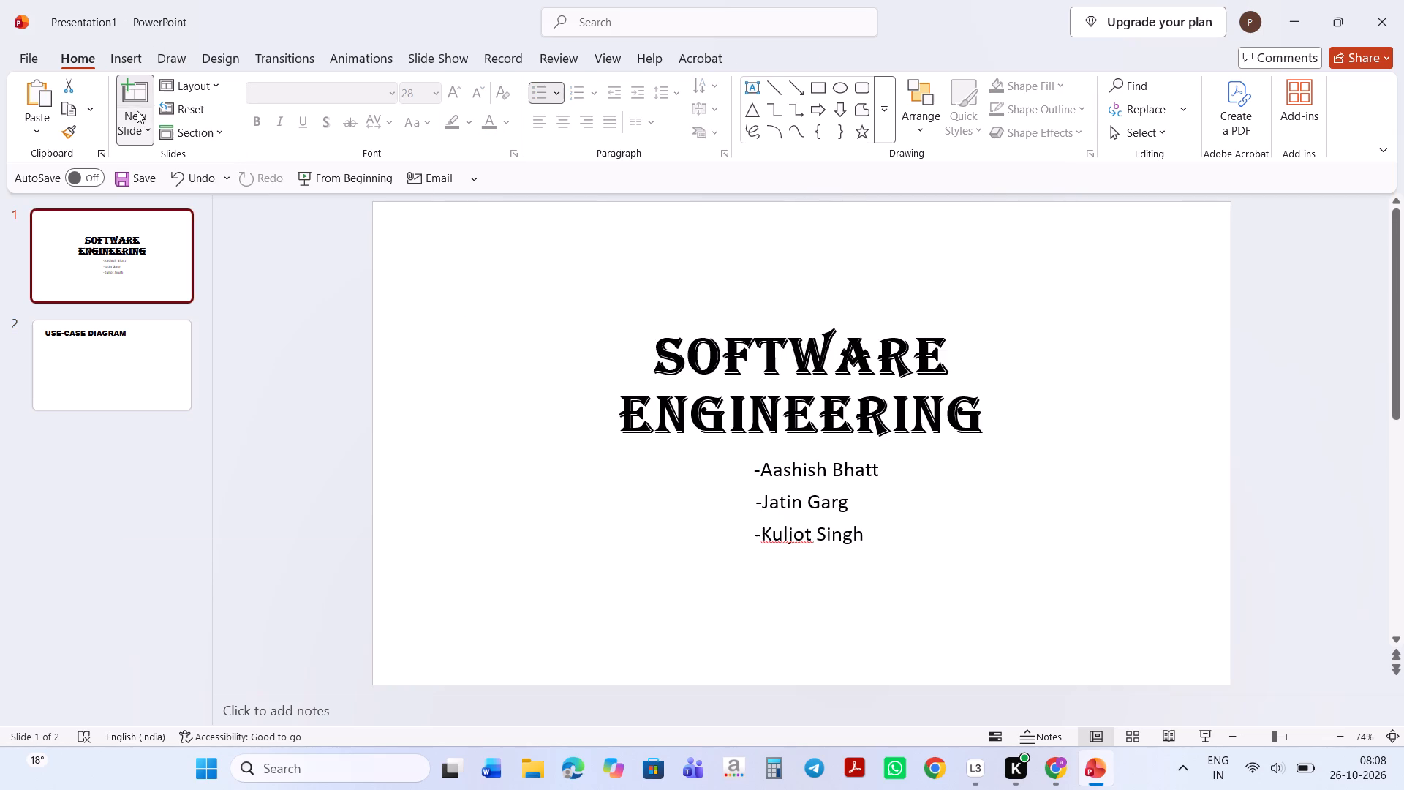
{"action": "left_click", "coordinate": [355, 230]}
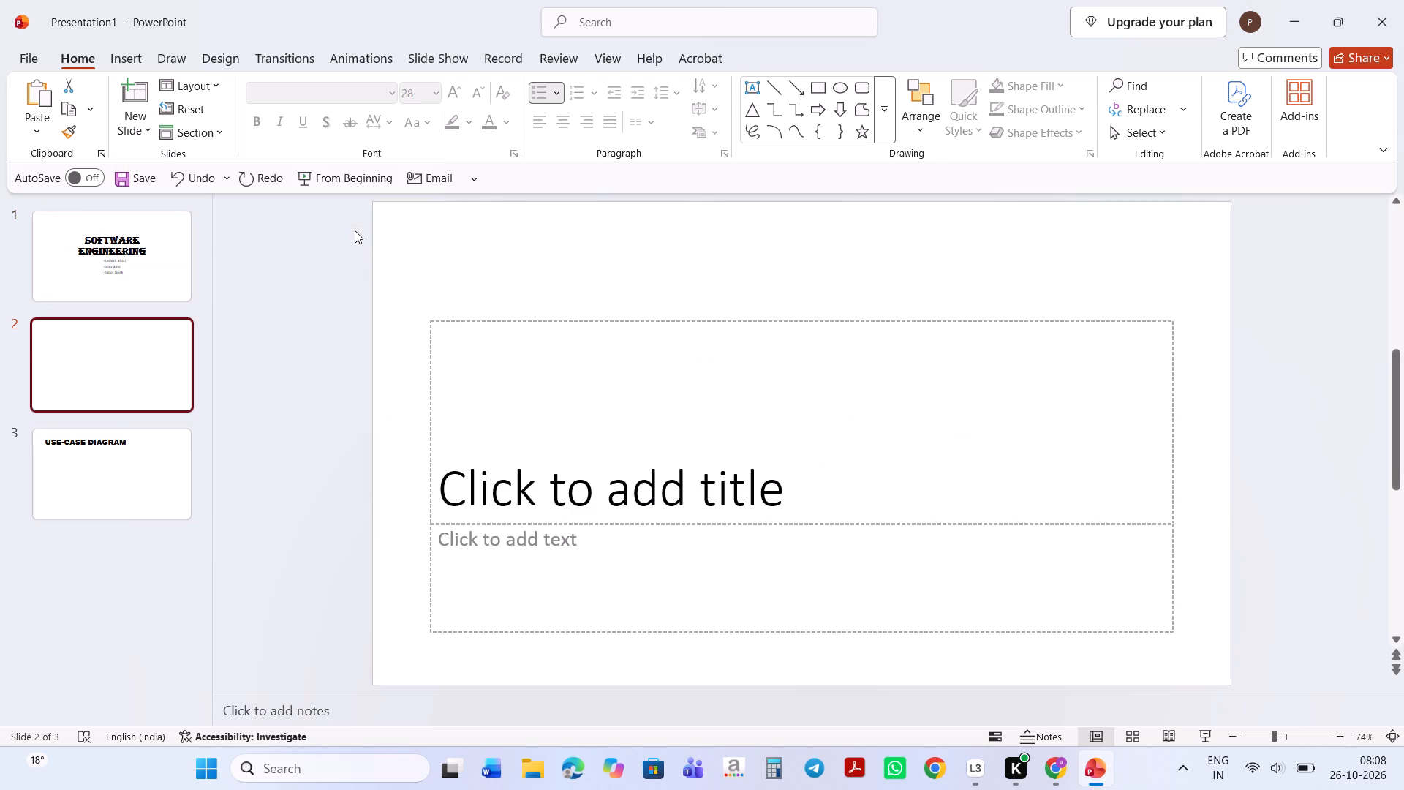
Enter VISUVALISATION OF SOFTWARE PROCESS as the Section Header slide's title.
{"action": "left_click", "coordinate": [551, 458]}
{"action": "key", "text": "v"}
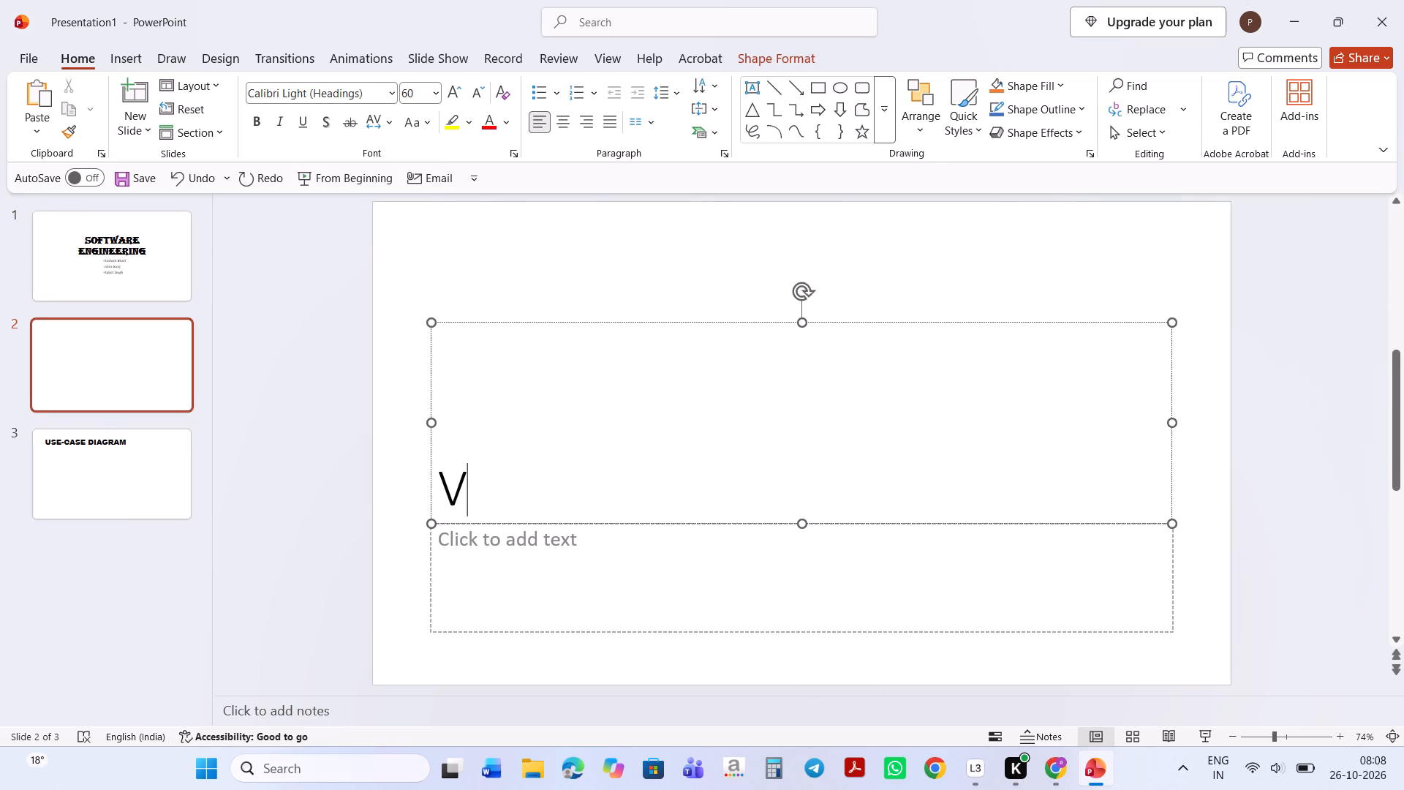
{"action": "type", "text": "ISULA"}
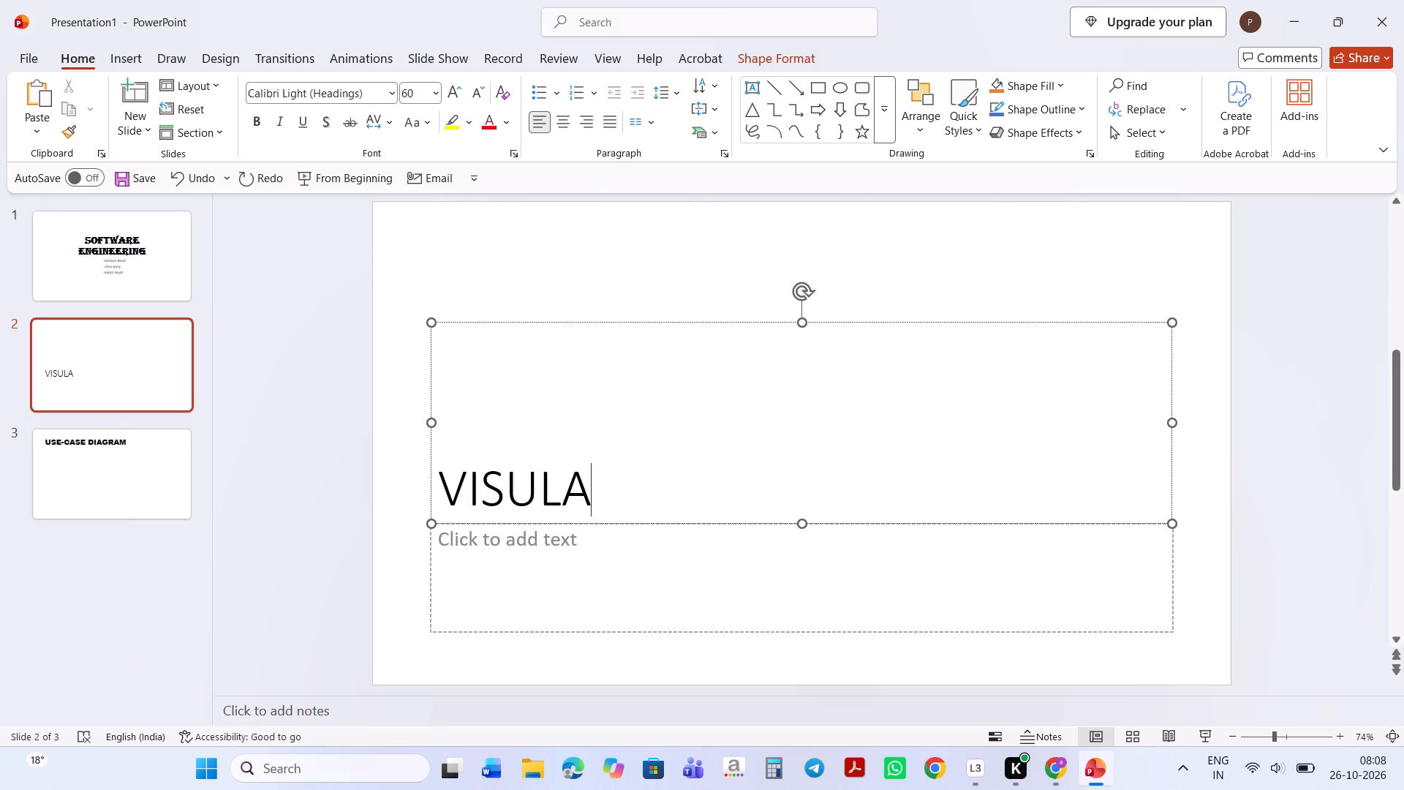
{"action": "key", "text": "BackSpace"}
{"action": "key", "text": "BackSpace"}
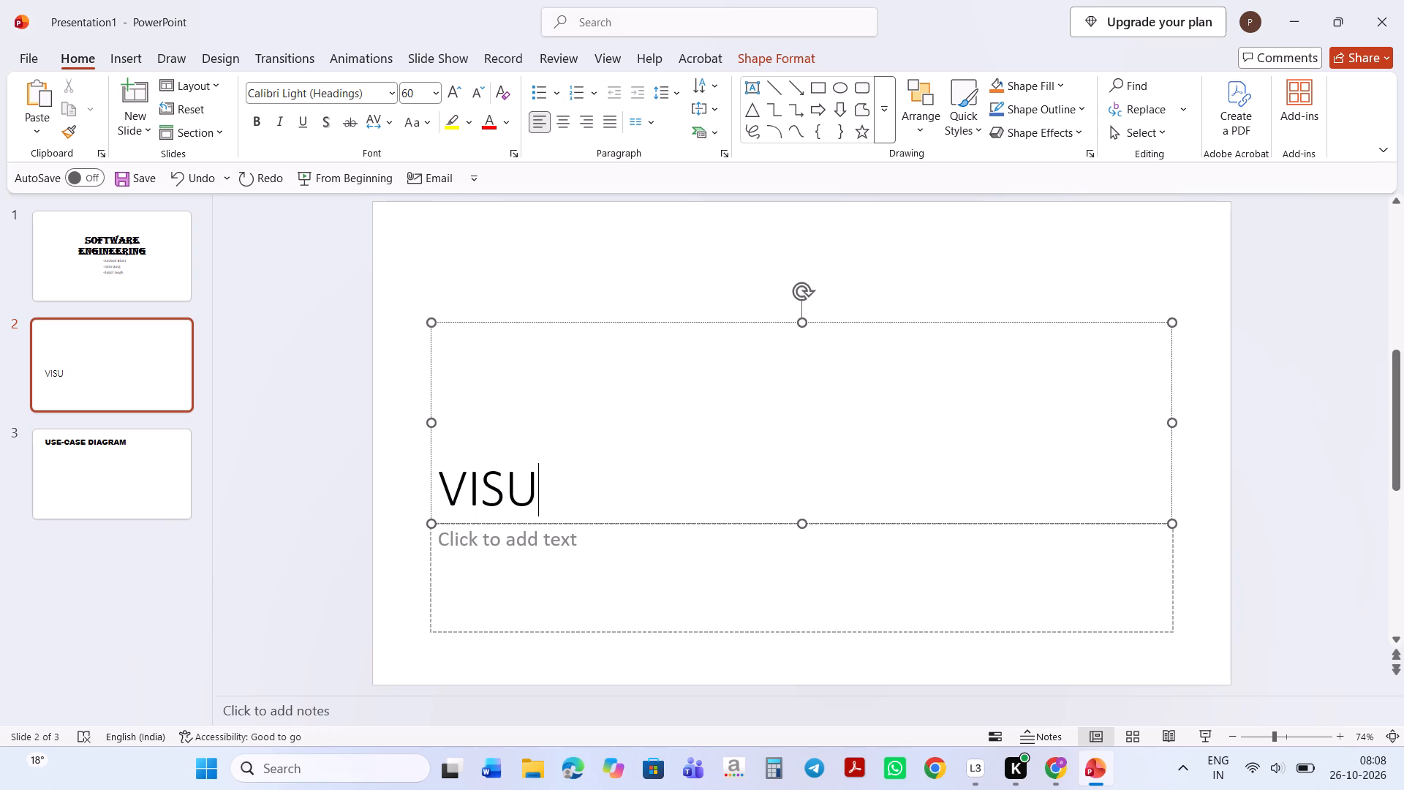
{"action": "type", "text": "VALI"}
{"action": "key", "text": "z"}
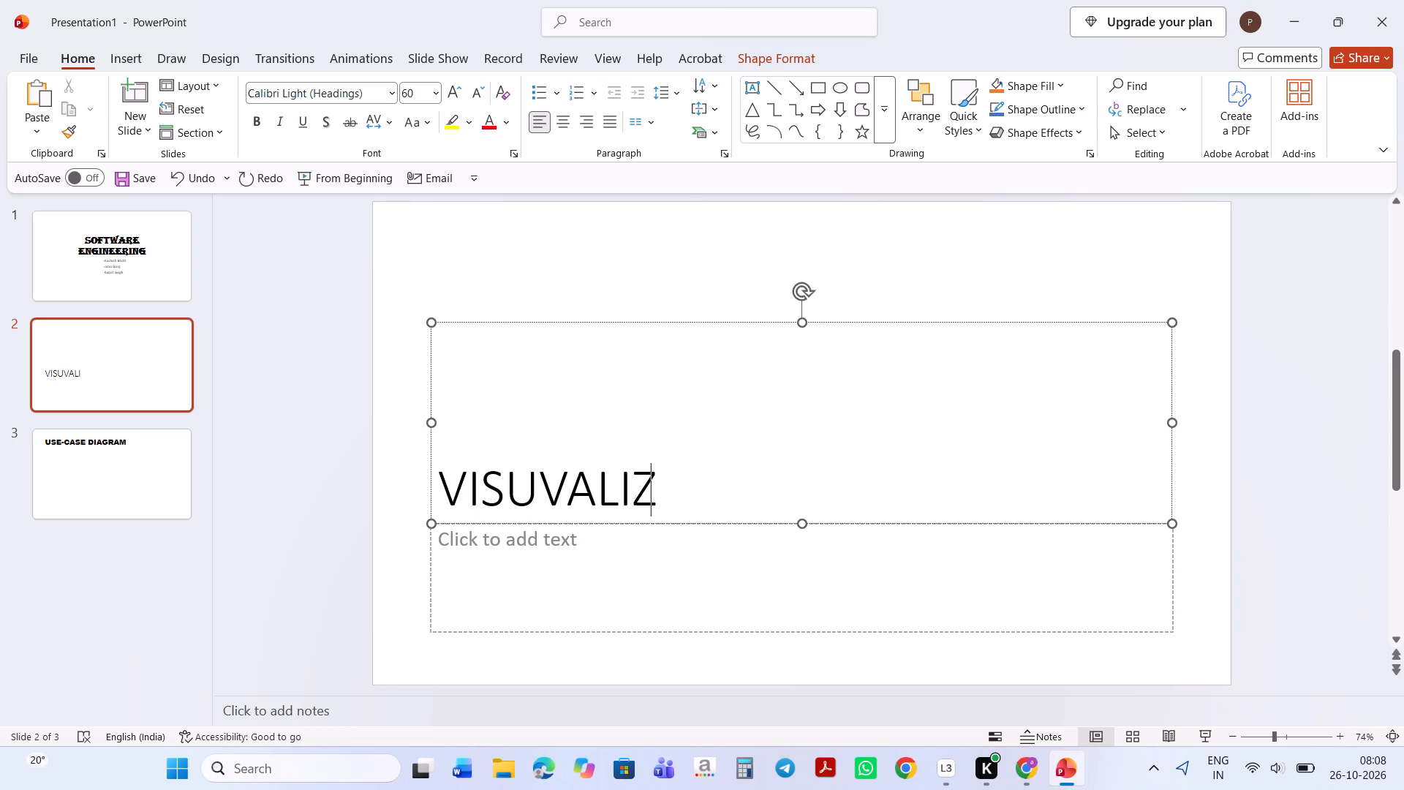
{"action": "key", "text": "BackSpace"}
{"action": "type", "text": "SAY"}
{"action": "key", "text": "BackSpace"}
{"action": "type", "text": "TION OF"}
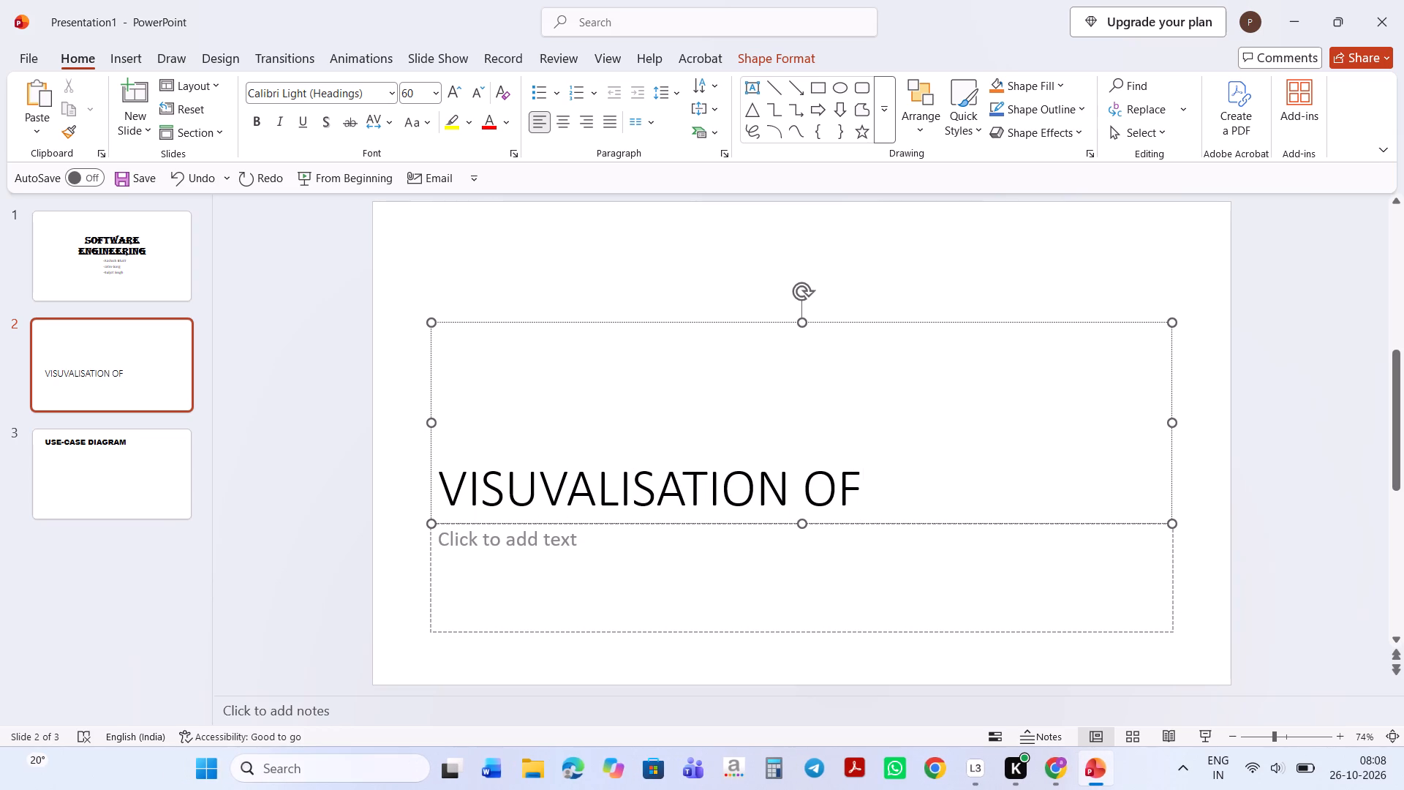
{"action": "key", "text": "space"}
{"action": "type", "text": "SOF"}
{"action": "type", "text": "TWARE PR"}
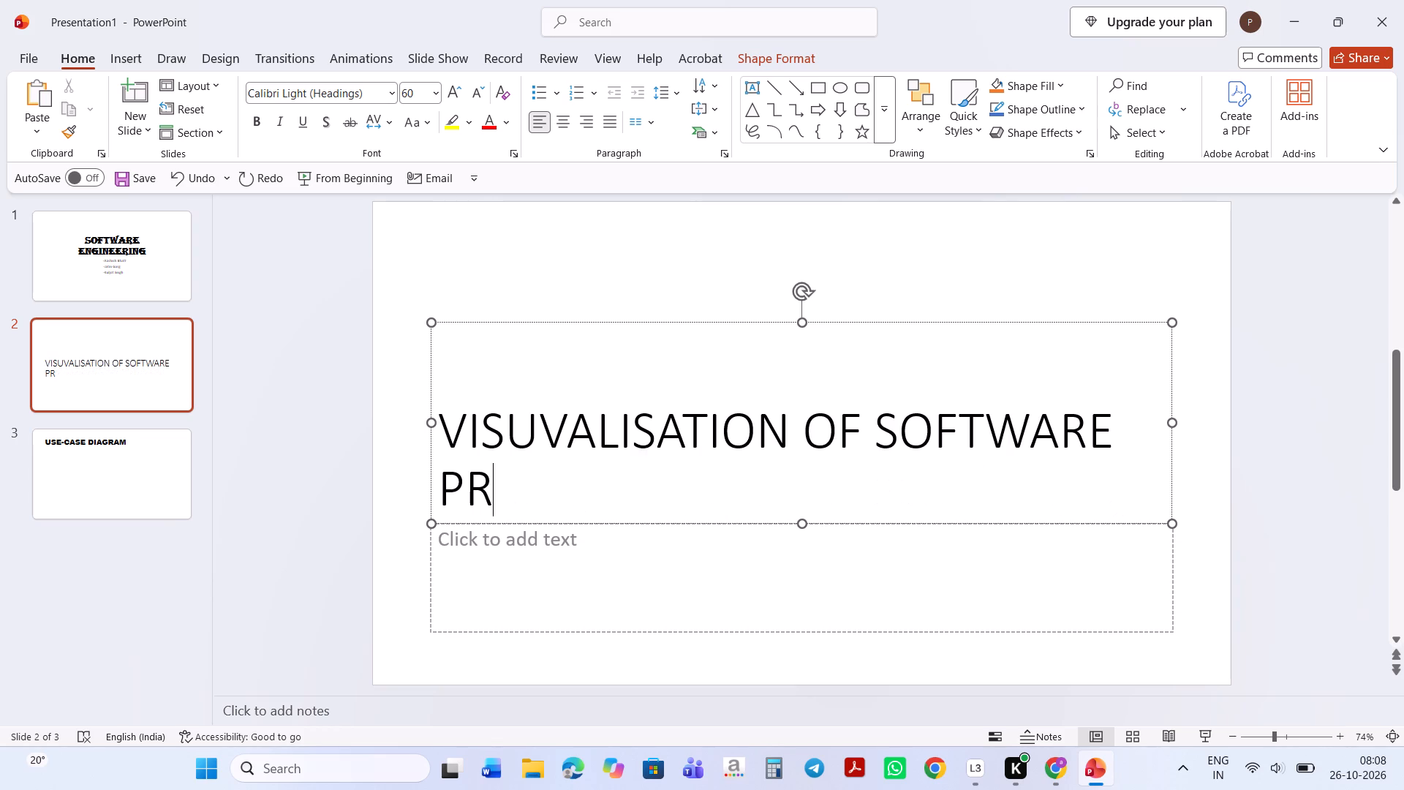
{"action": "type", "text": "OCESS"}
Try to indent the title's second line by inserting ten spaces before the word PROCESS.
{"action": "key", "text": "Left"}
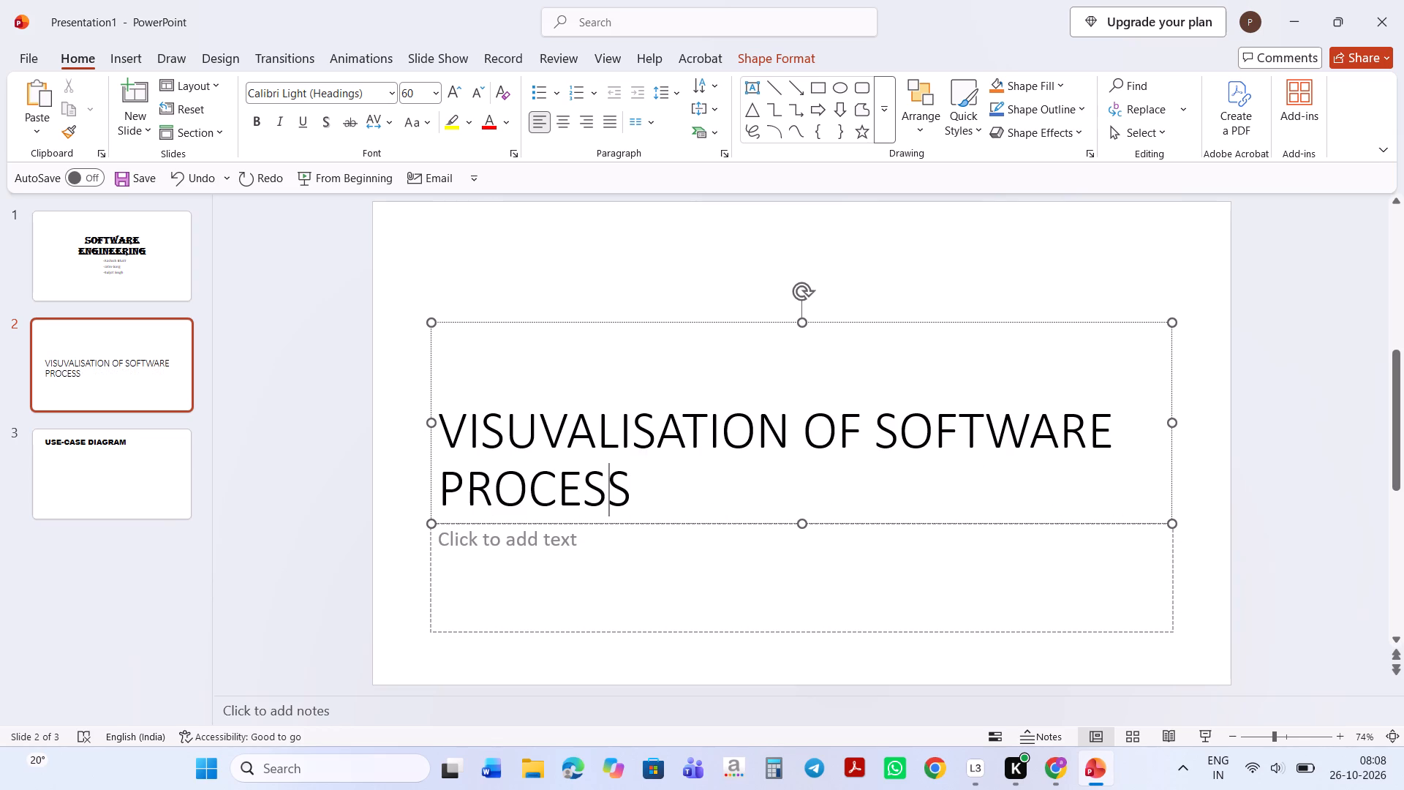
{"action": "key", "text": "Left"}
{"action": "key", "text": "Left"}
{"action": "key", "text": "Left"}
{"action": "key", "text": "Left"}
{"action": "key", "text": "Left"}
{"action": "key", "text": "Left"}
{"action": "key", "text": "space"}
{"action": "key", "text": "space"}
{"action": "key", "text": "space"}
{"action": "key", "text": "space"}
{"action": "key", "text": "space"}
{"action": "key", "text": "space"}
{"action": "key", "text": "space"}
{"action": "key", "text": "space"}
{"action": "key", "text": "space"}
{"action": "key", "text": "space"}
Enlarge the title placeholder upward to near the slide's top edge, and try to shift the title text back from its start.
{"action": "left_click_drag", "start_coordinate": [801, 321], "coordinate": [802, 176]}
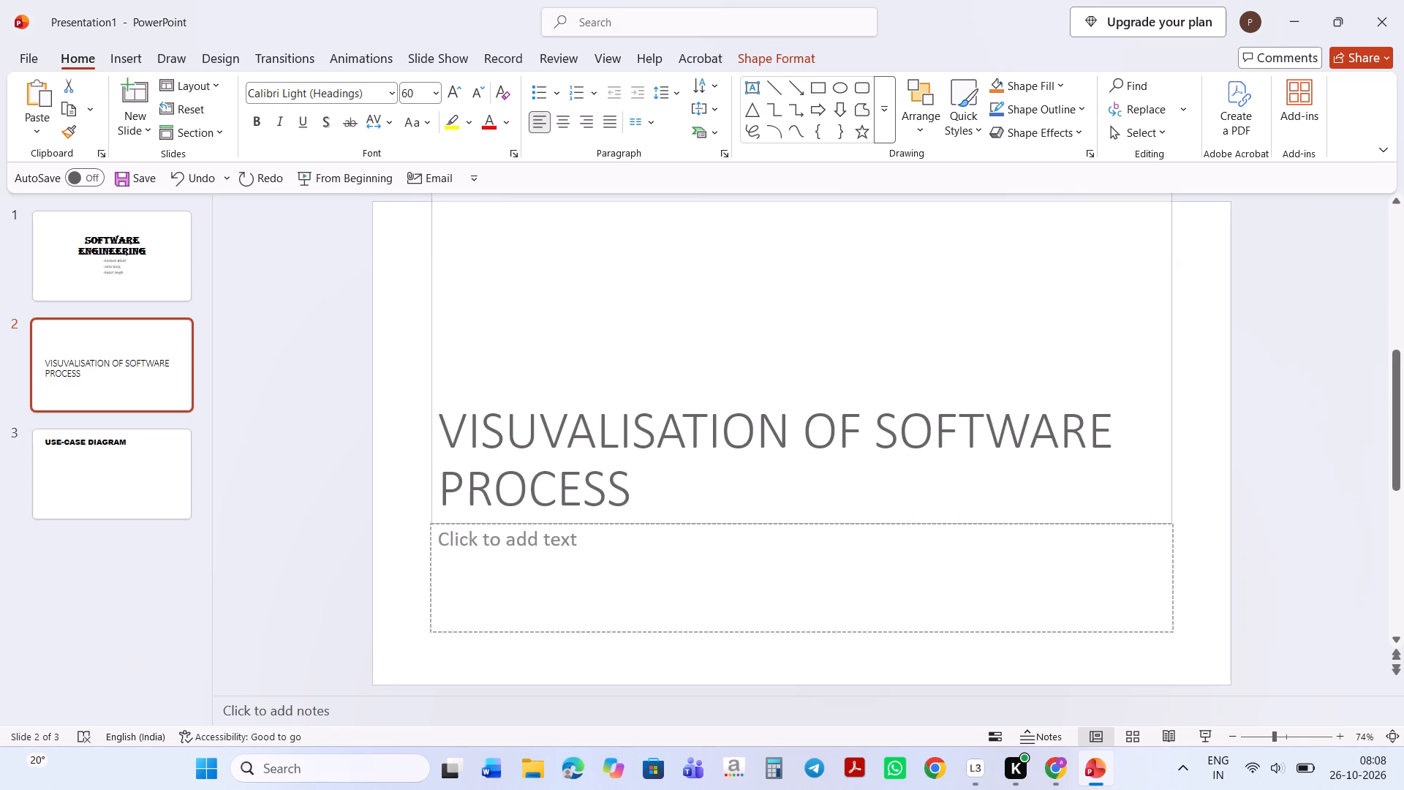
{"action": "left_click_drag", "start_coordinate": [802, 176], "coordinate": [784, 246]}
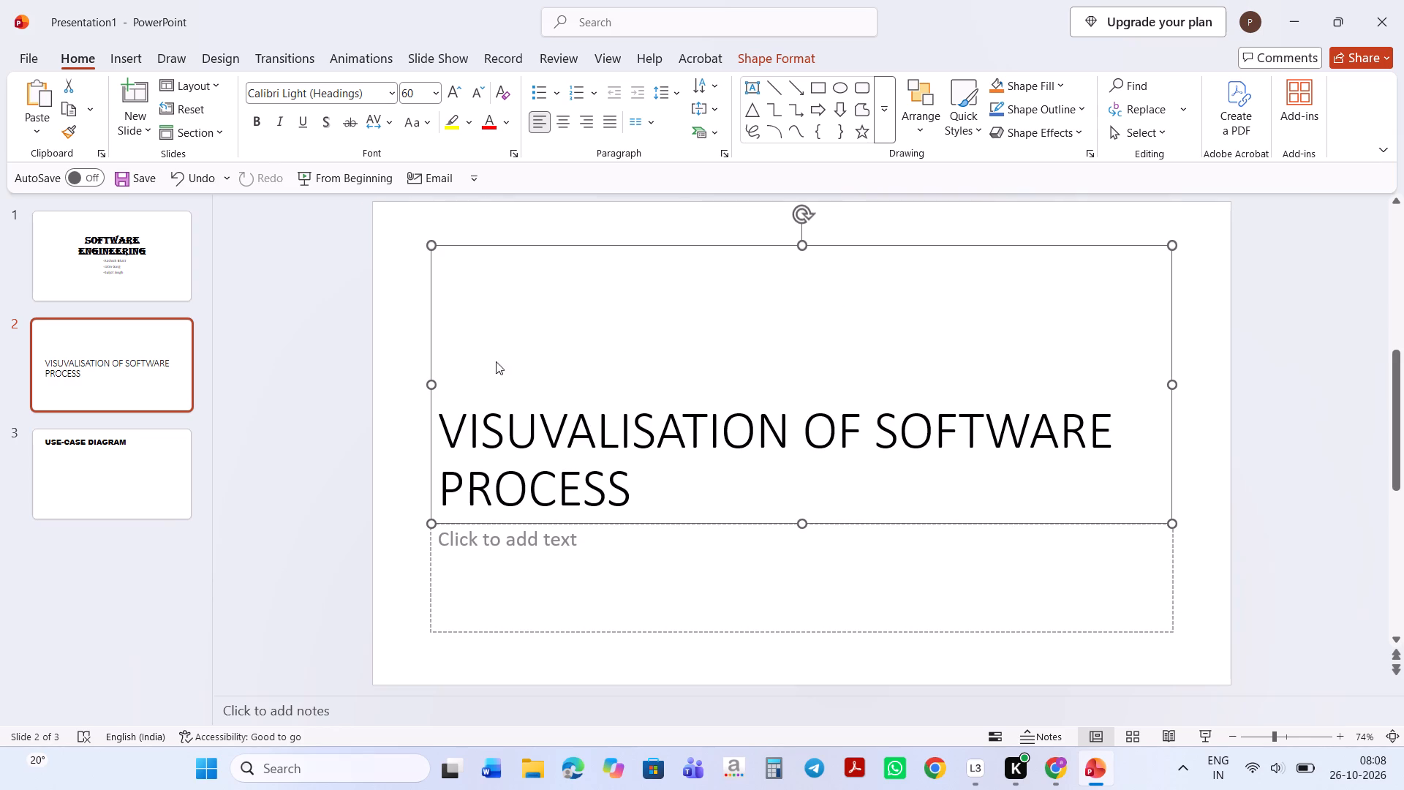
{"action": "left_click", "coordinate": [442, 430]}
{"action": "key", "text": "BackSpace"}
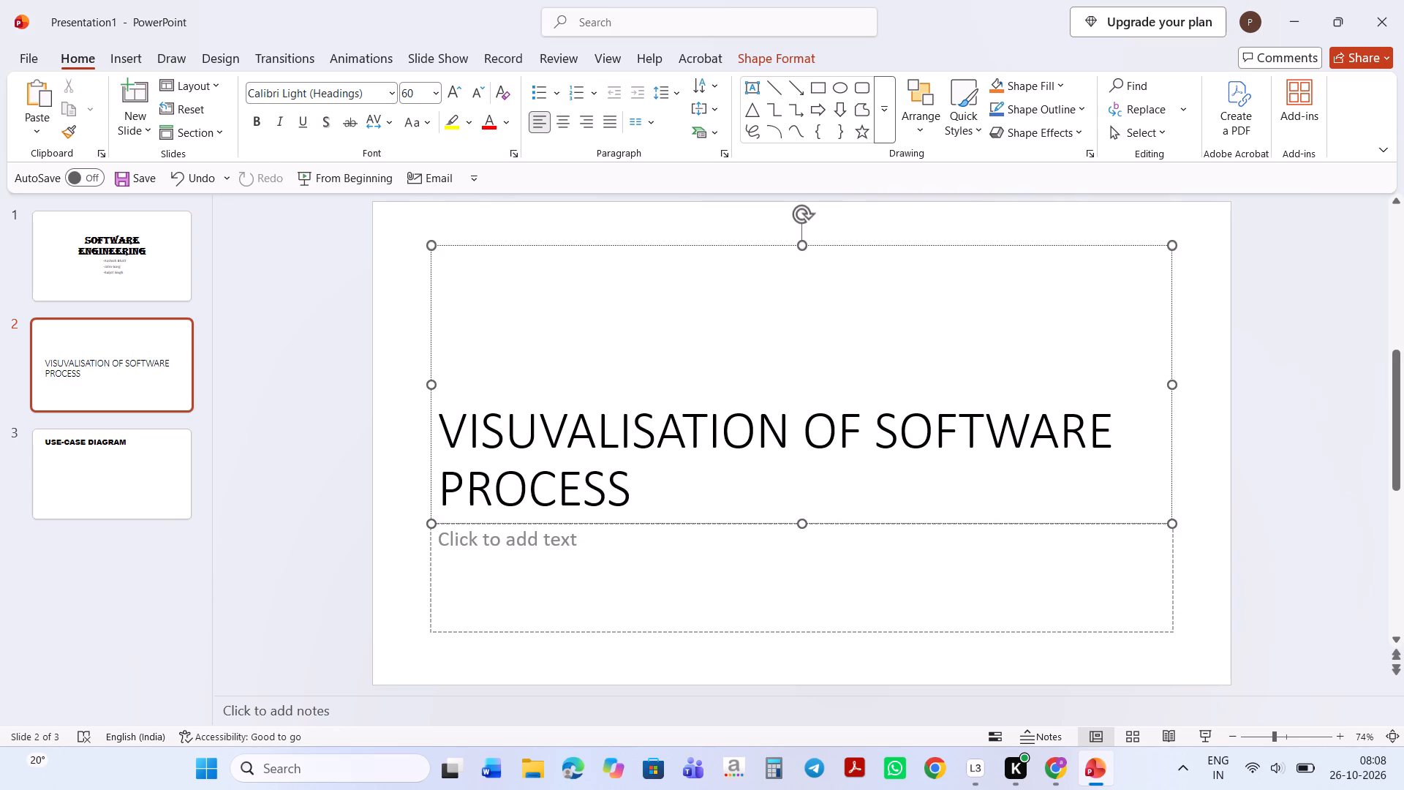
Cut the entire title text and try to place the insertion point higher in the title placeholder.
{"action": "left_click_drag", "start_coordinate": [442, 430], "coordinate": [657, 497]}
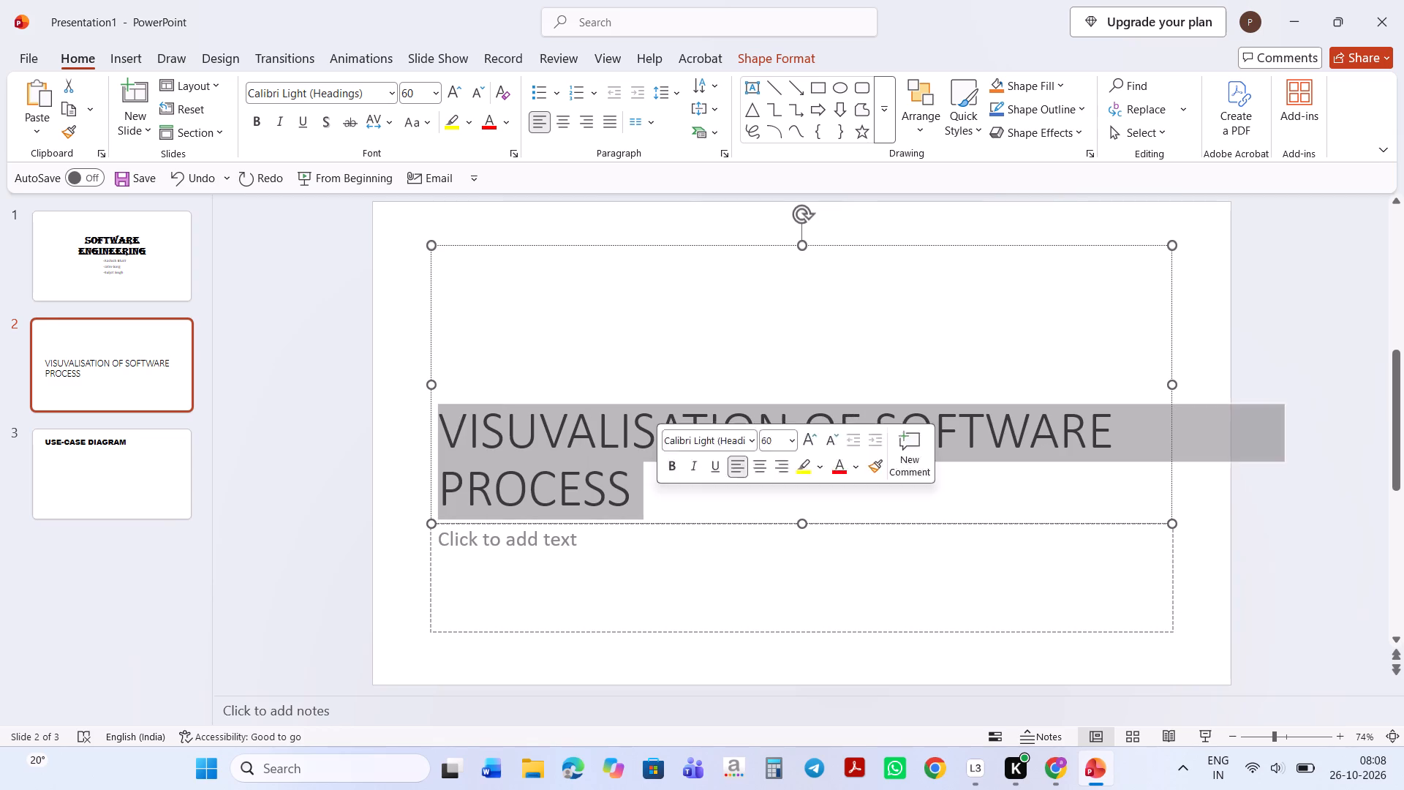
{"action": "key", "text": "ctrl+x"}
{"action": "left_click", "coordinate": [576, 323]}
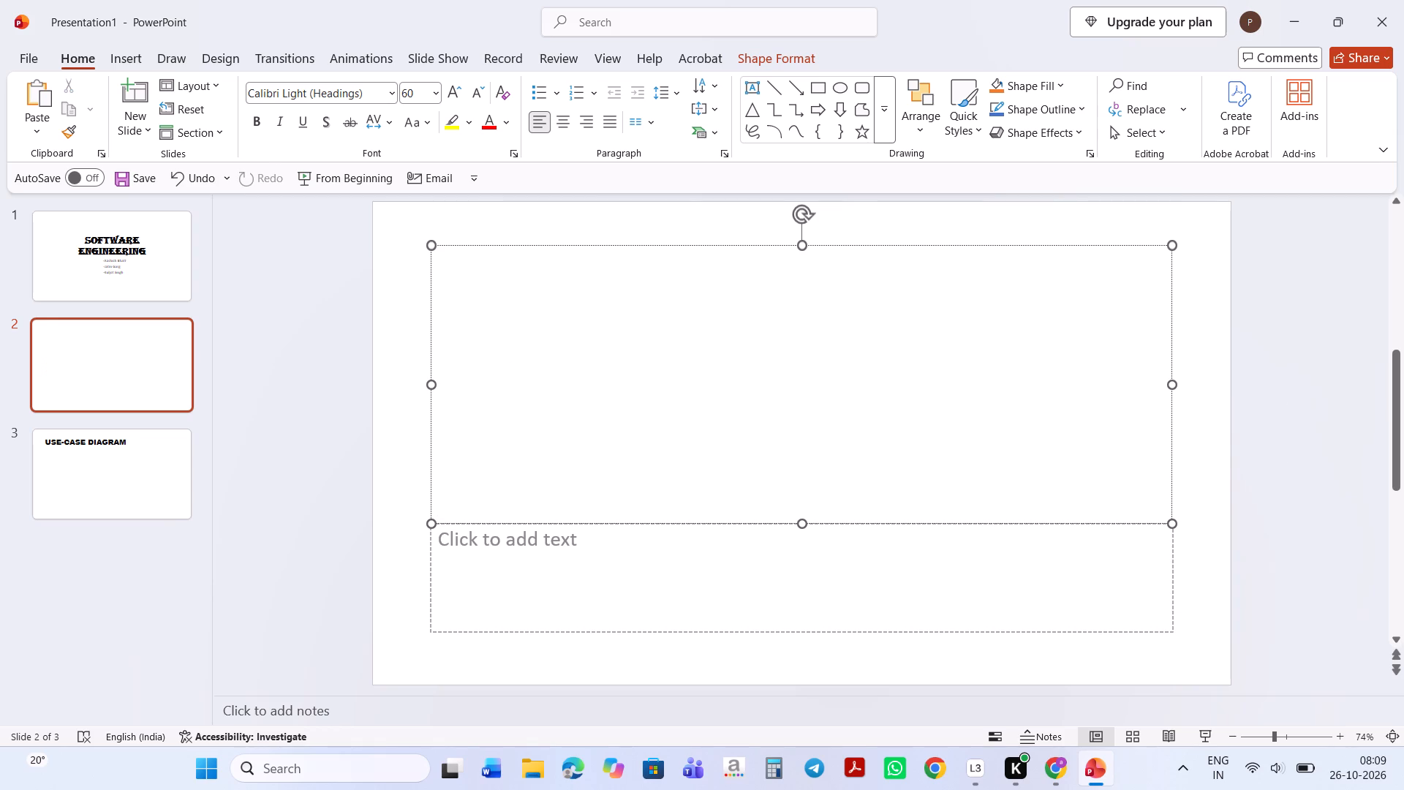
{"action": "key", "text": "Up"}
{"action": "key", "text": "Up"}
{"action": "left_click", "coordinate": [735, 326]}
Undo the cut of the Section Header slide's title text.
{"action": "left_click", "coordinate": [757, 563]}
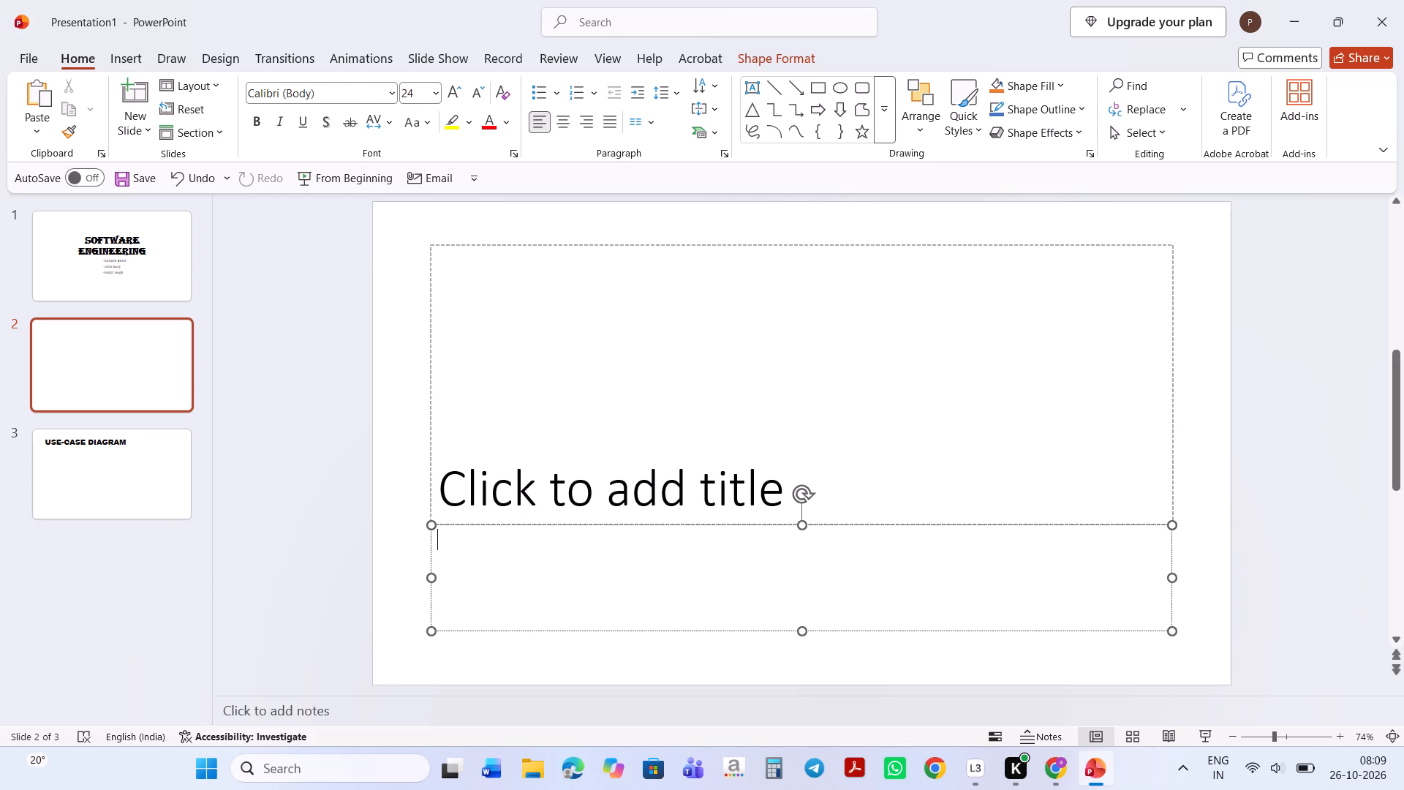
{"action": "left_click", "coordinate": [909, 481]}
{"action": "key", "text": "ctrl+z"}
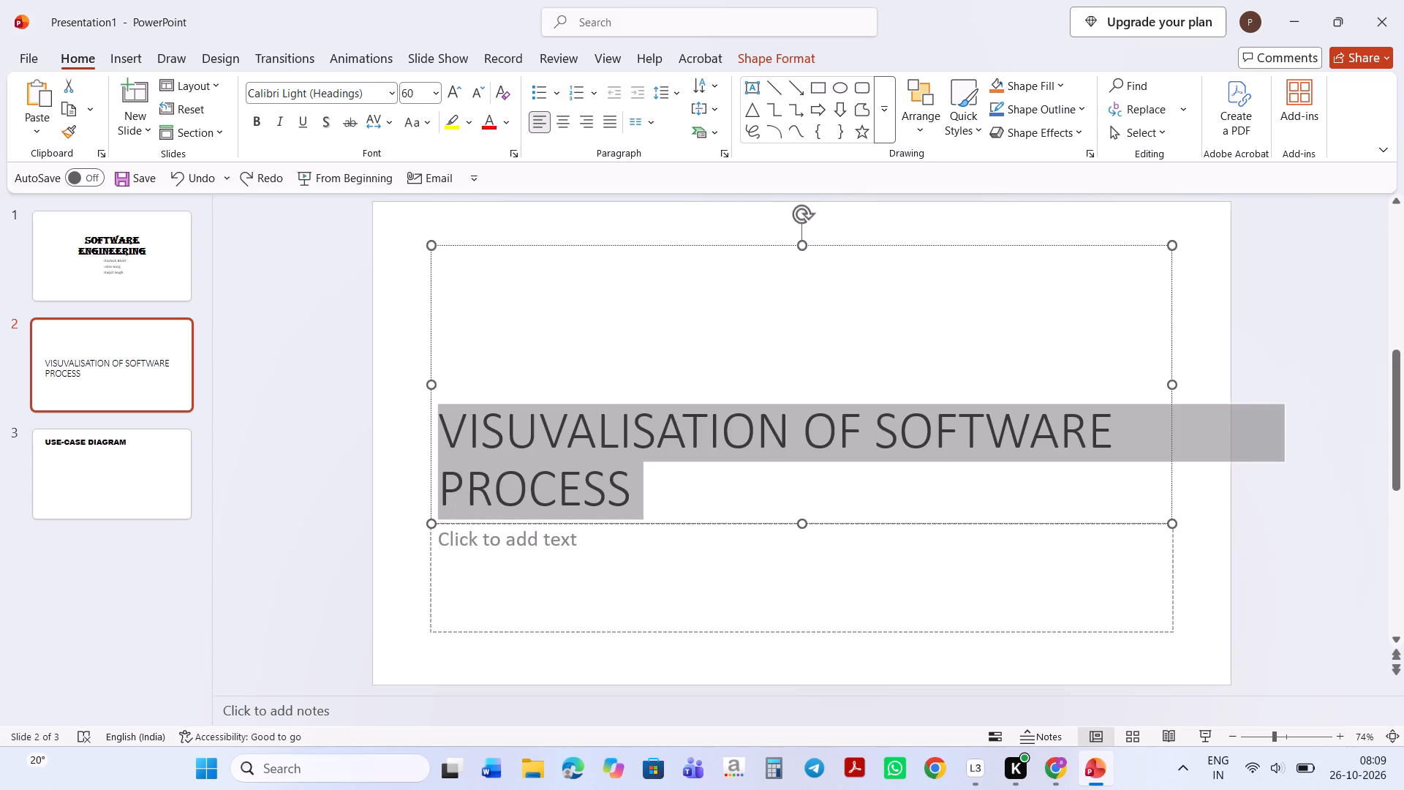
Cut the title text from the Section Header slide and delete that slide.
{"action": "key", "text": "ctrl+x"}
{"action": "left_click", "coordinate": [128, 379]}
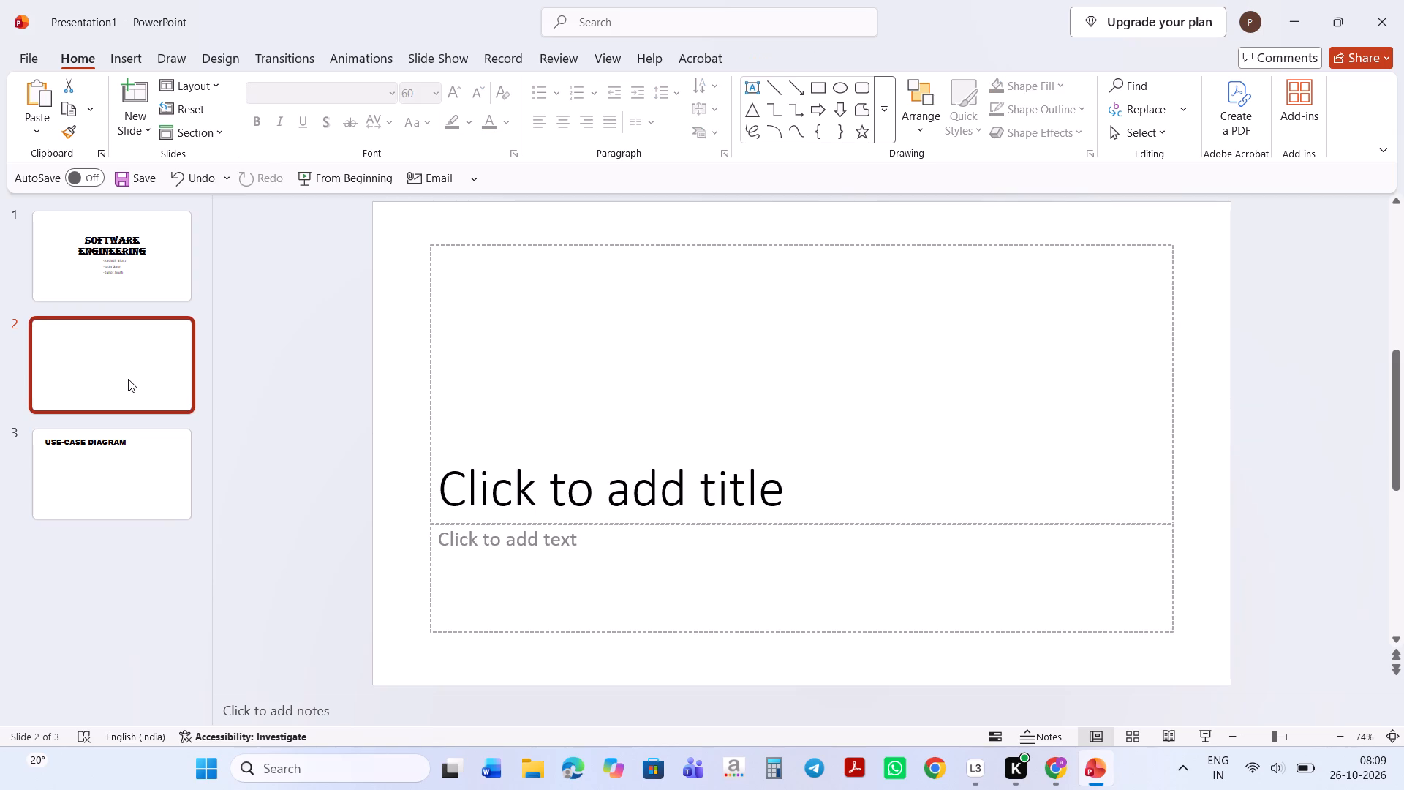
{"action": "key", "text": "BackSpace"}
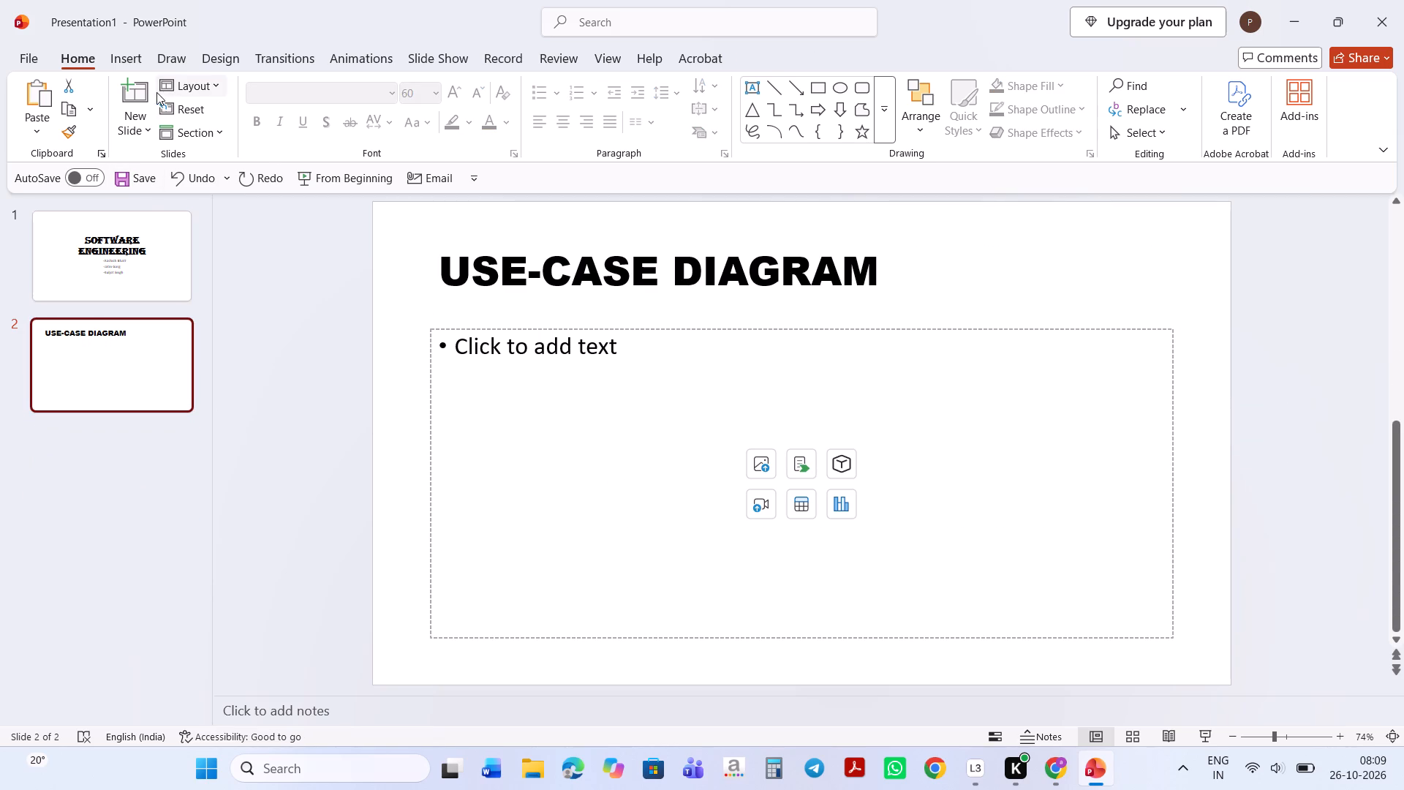
Add a new Title and Content slide after the USE-CASE DIAGRAM slide, and select the USE-CASE DIAGRAM slide's thumbnail.
{"action": "left_click", "coordinate": [137, 99]}
{"action": "left_click", "coordinate": [129, 361]}
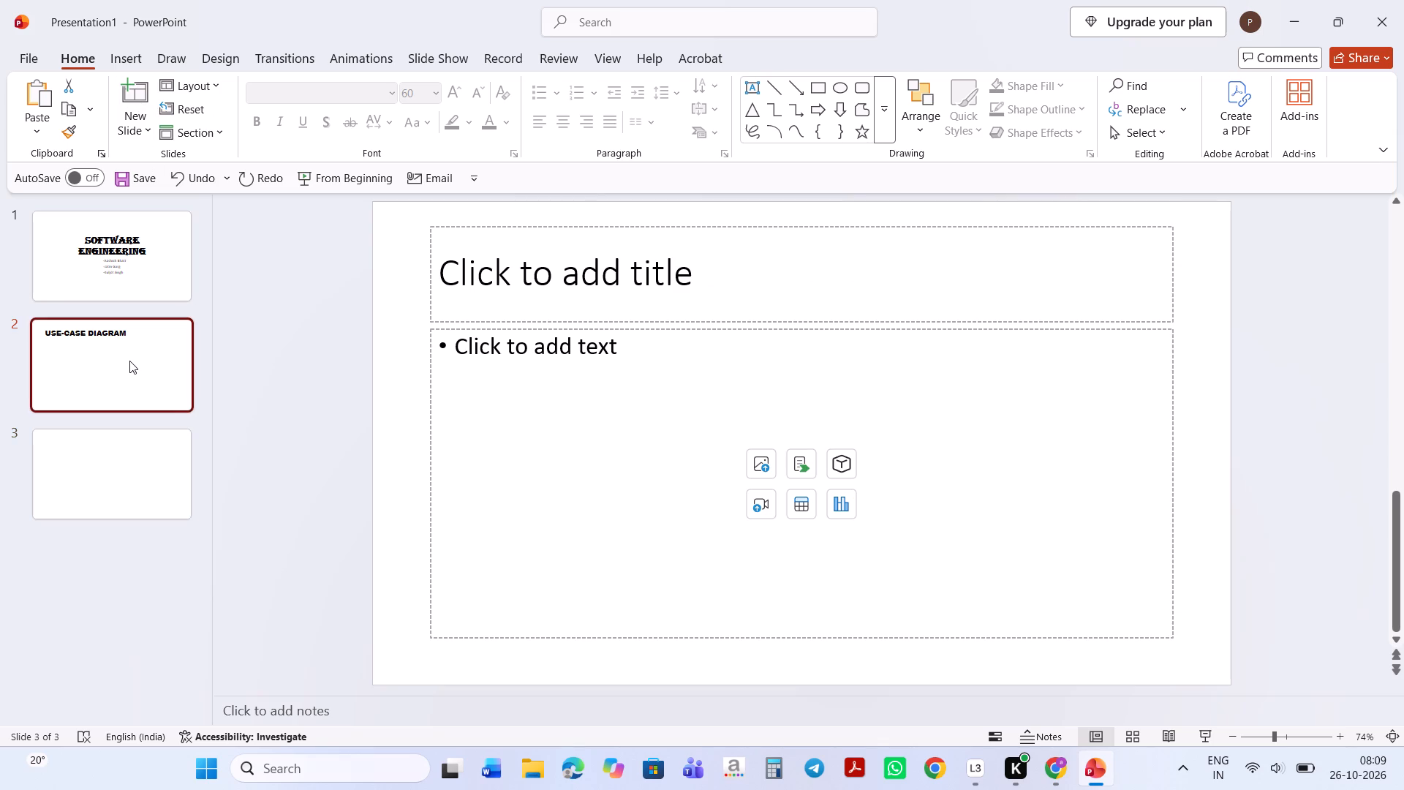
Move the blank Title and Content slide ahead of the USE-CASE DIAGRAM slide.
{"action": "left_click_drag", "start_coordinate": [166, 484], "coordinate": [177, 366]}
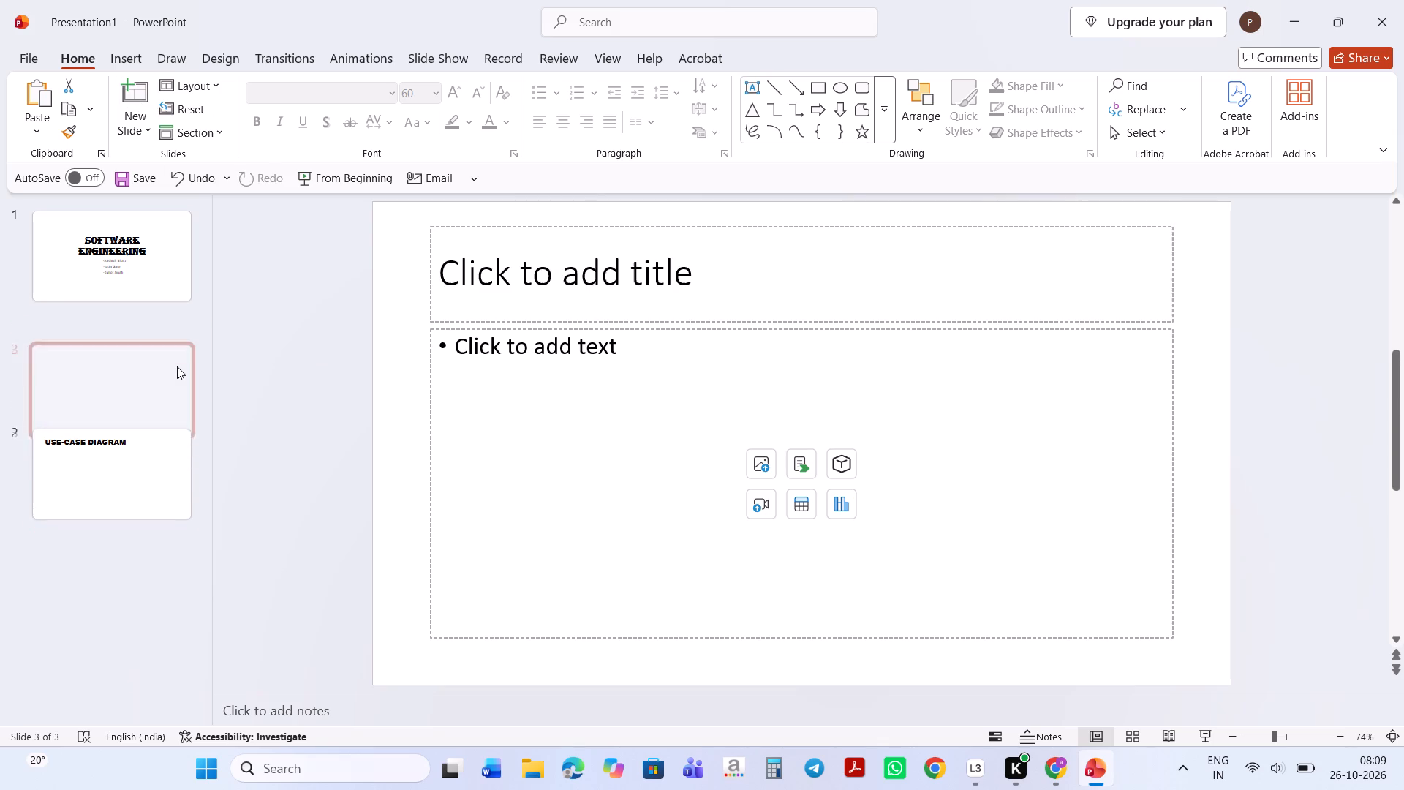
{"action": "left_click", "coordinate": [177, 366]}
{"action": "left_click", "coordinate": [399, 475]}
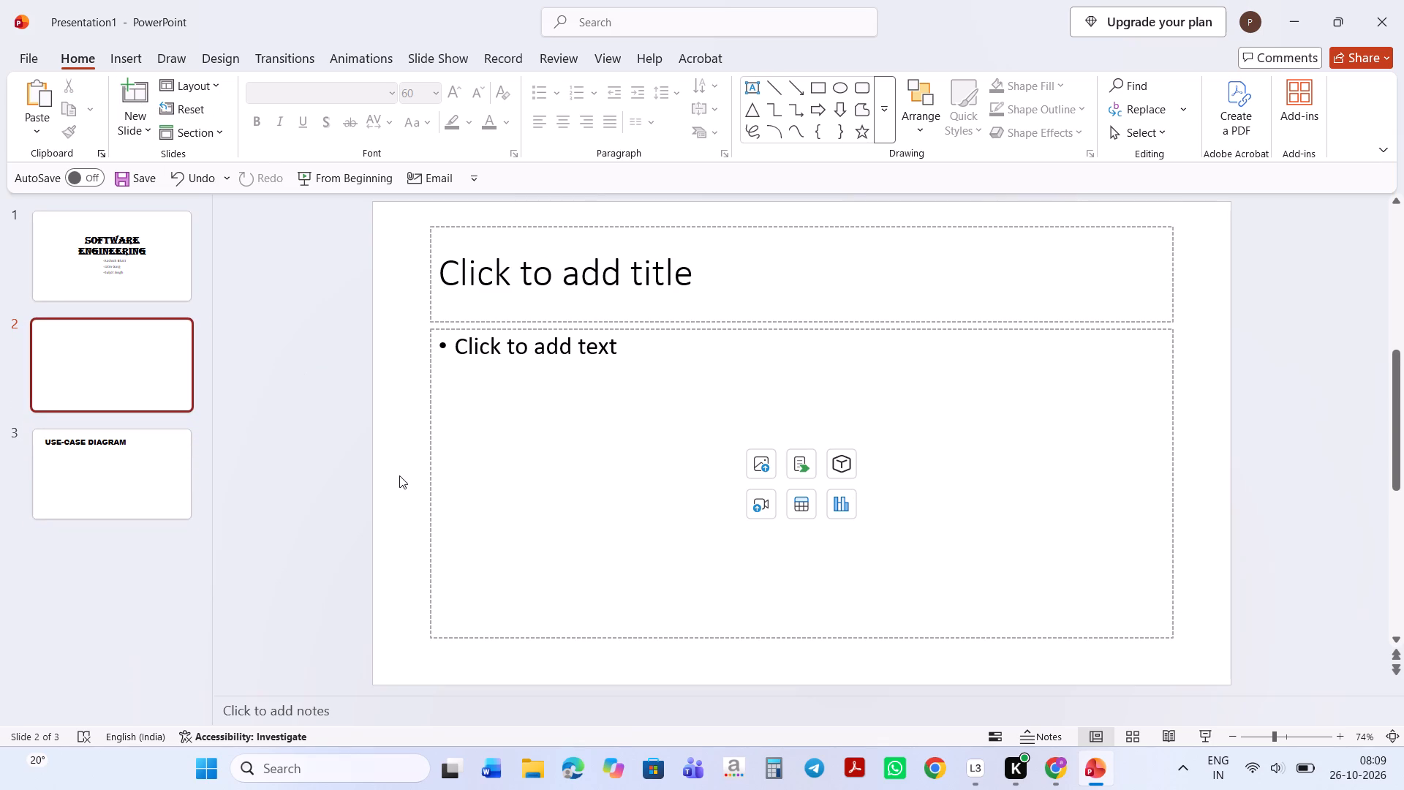
Delete the blank Title and Content slide that sits between the title slide and the USE-CASE DIAGRAM slide.
{"action": "left_click", "coordinate": [498, 455]}
{"action": "key", "text": "BackSpace"}
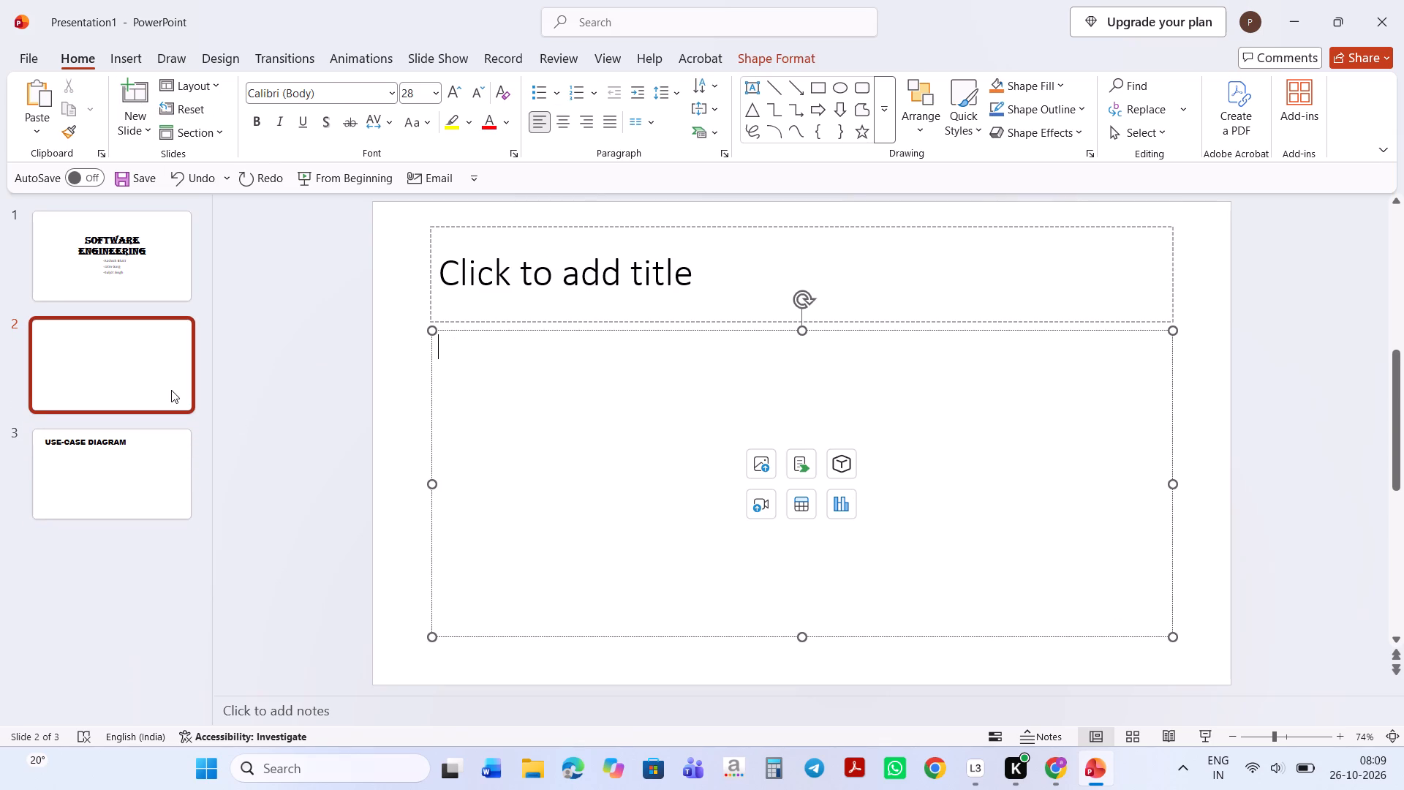
{"action": "key", "text": "BackSpace"}
{"action": "left_click", "coordinate": [176, 369]}
{"action": "key", "text": "BackSpace"}
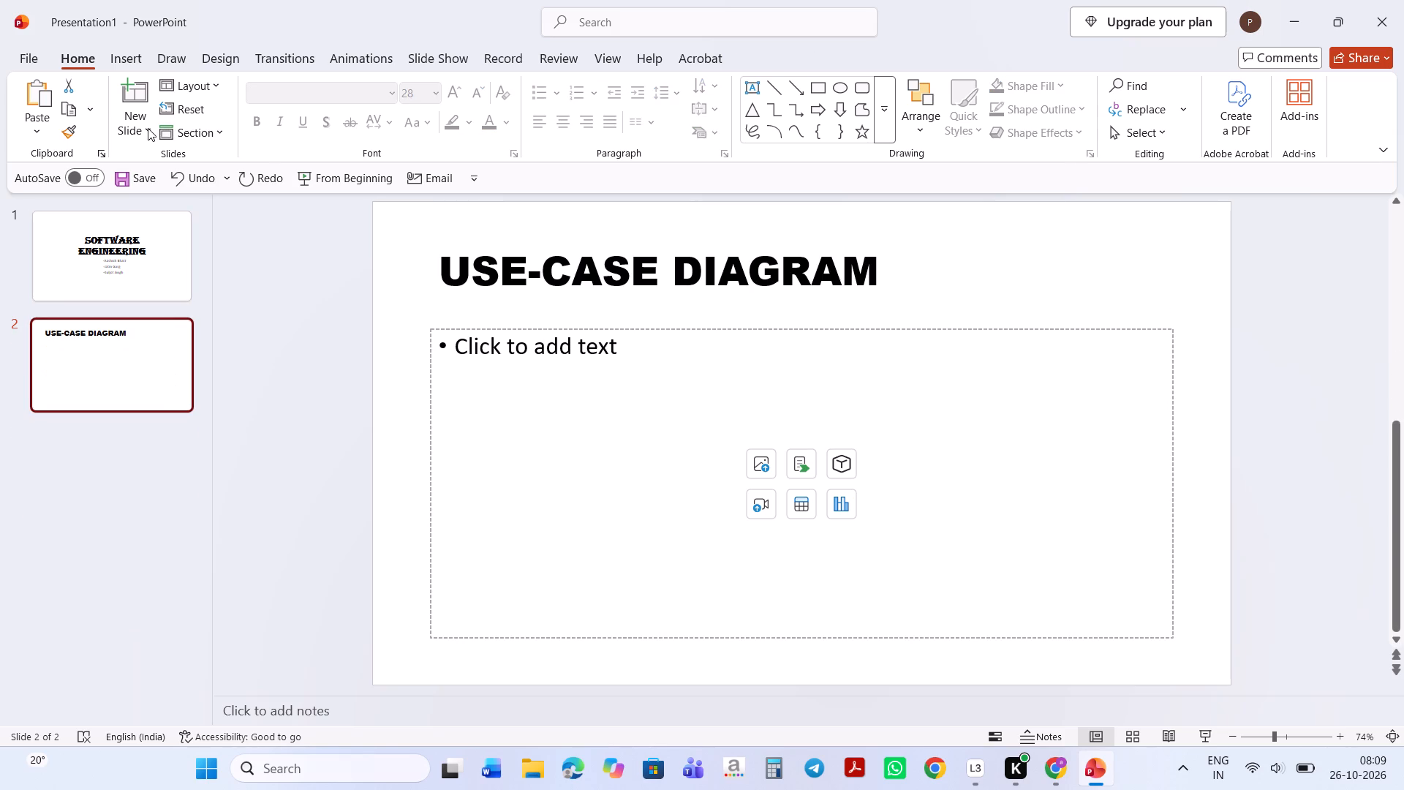
Add a Title Only slide after the SOFTWARE ENGINEERING slide and paste the cut VISUVALISATION OF SOFTWARE PROCESS text as its title.
{"action": "left_click", "coordinate": [142, 253]}
{"action": "left_click", "coordinate": [138, 134]}
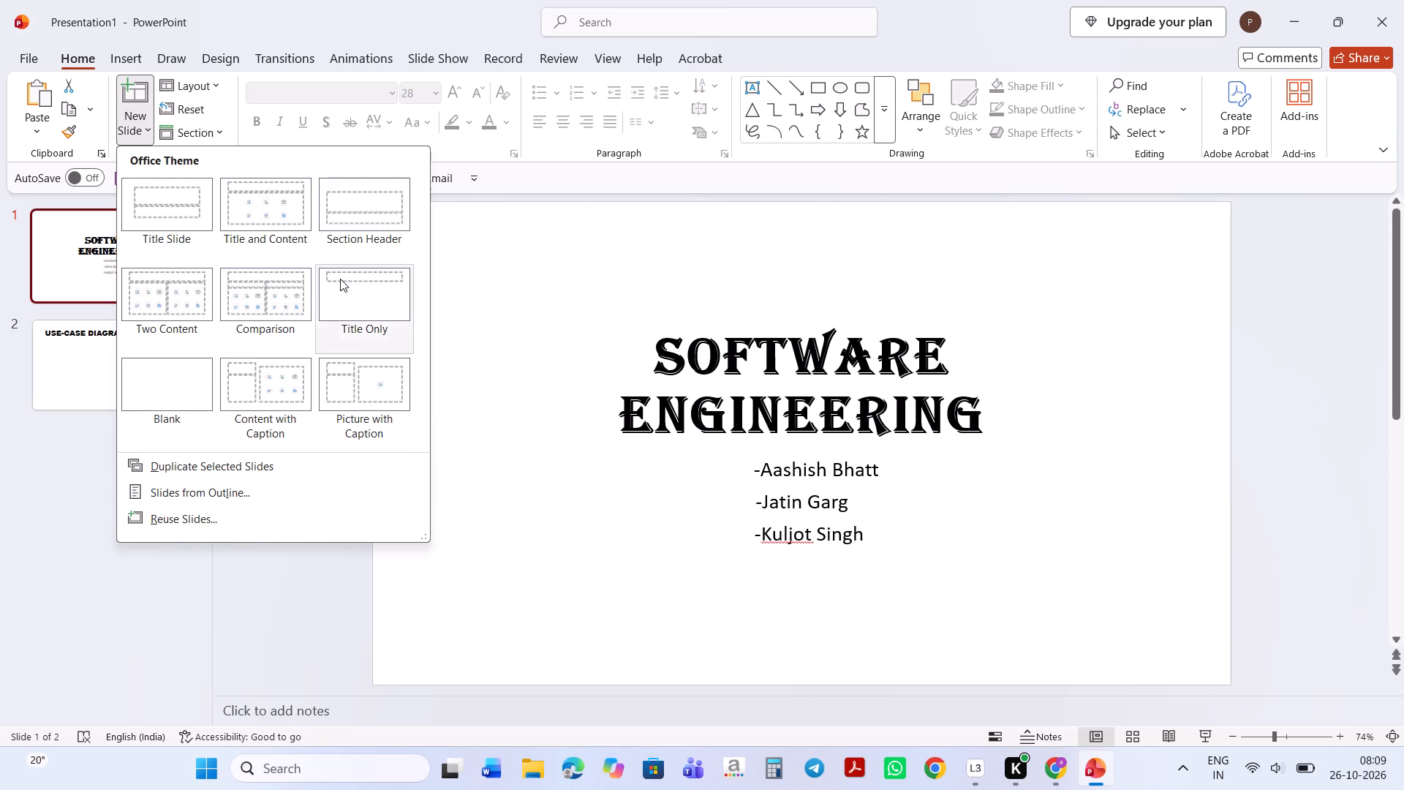
{"action": "left_click", "coordinate": [341, 279]}
{"action": "left_click", "coordinate": [679, 270]}
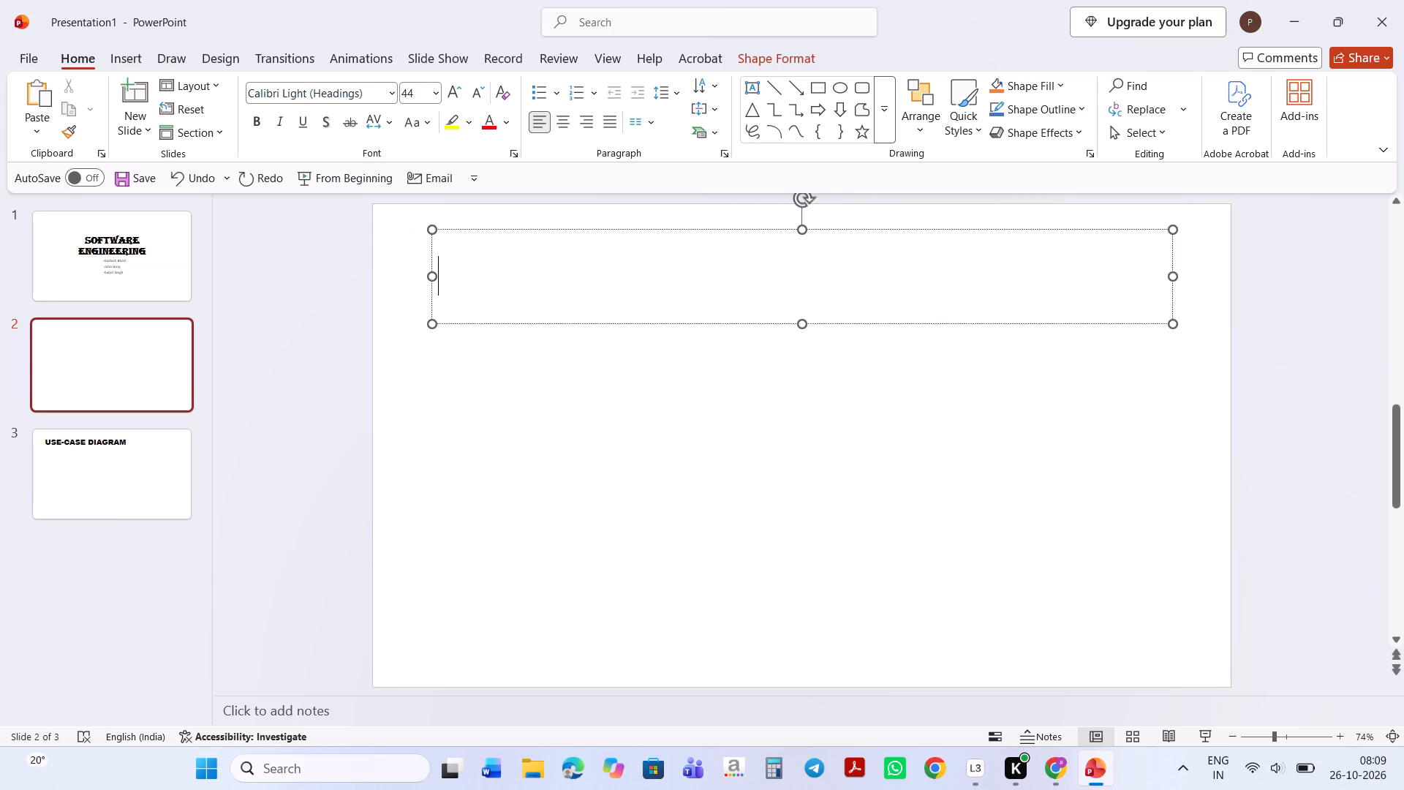
{"action": "key", "text": "ctrl+v"}
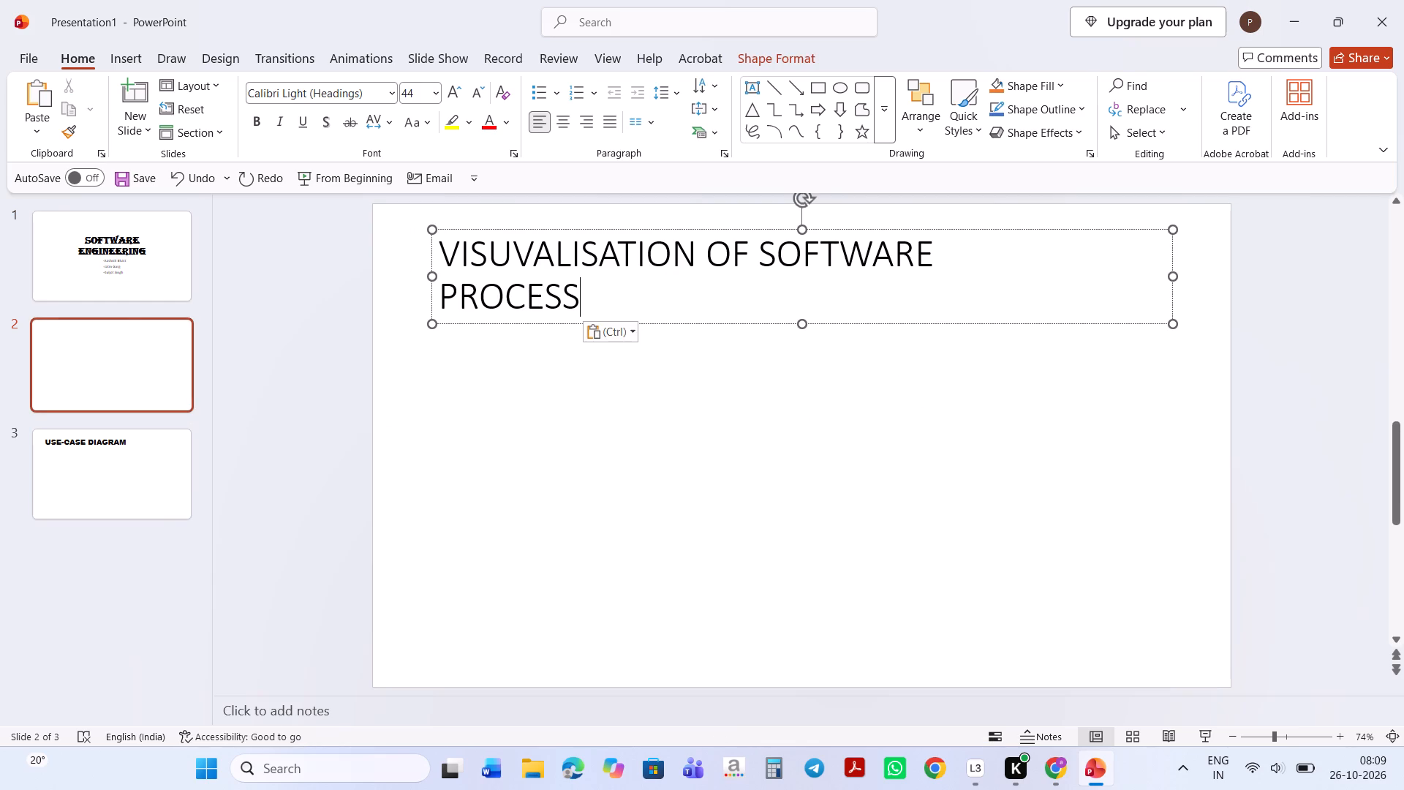
Remove the extra spaces between SOFTWARE and PROCESS in slide 2's title, leaving a single space.
{"action": "left_click_drag", "start_coordinate": [679, 270], "coordinate": [467, 285]}
{"action": "left_click", "coordinate": [467, 285]}
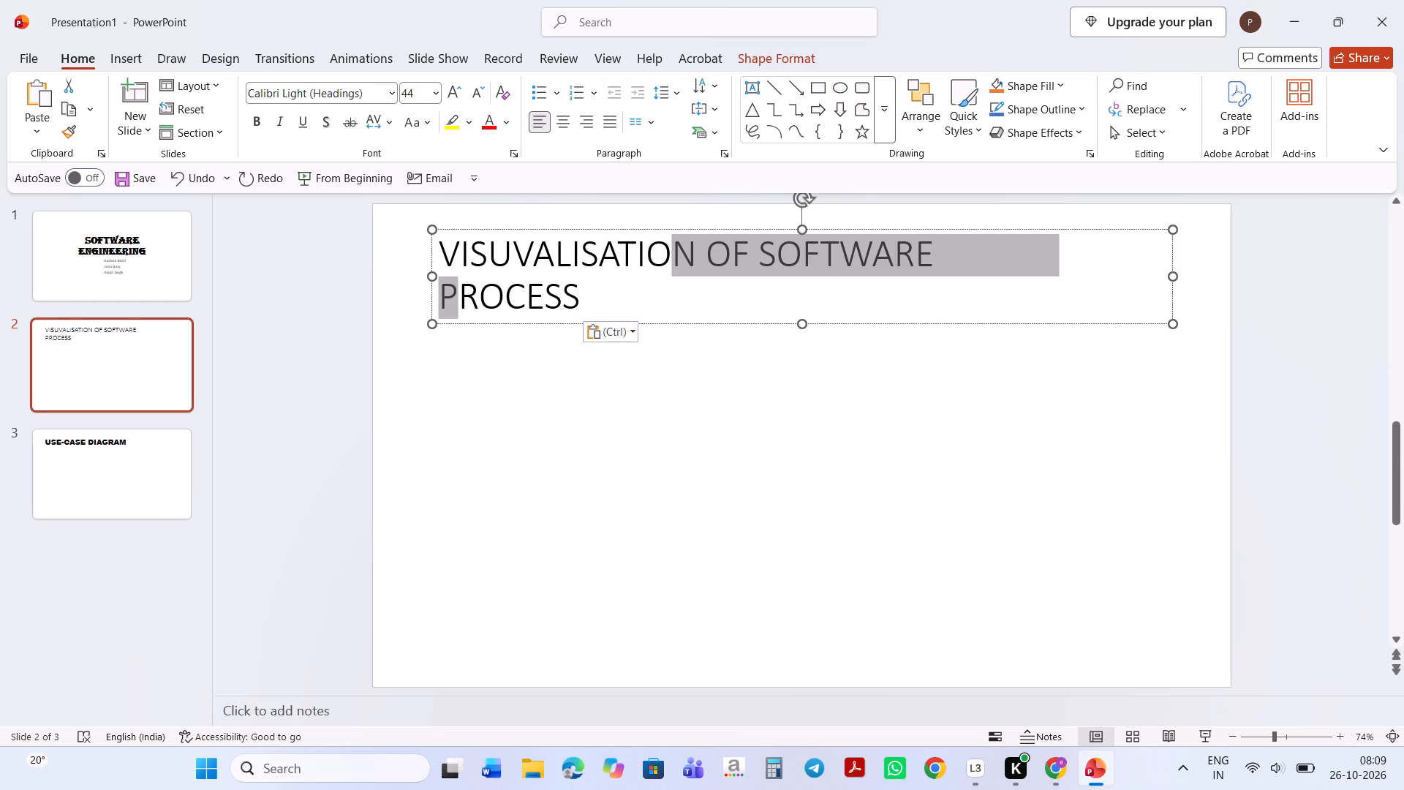
{"action": "left_click", "coordinate": [437, 297]}
{"action": "key", "text": "BackSpace"}
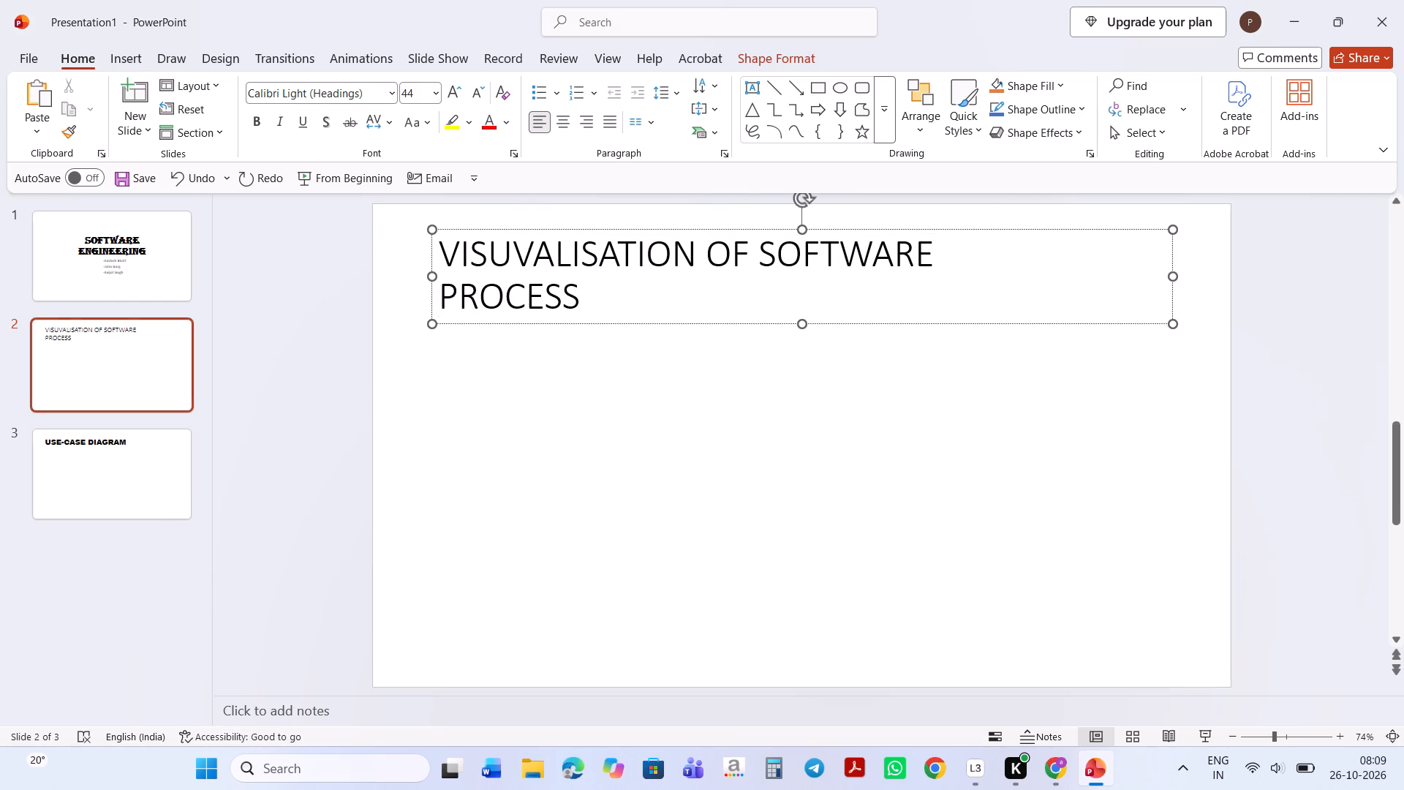
{"action": "key", "text": "BackSpace"}
{"action": "left_click", "coordinate": [967, 248]}
{"action": "key", "text": "BackSpace"}
{"action": "key", "text": "BackSpace"}
{"action": "key", "text": "BackSpace"}
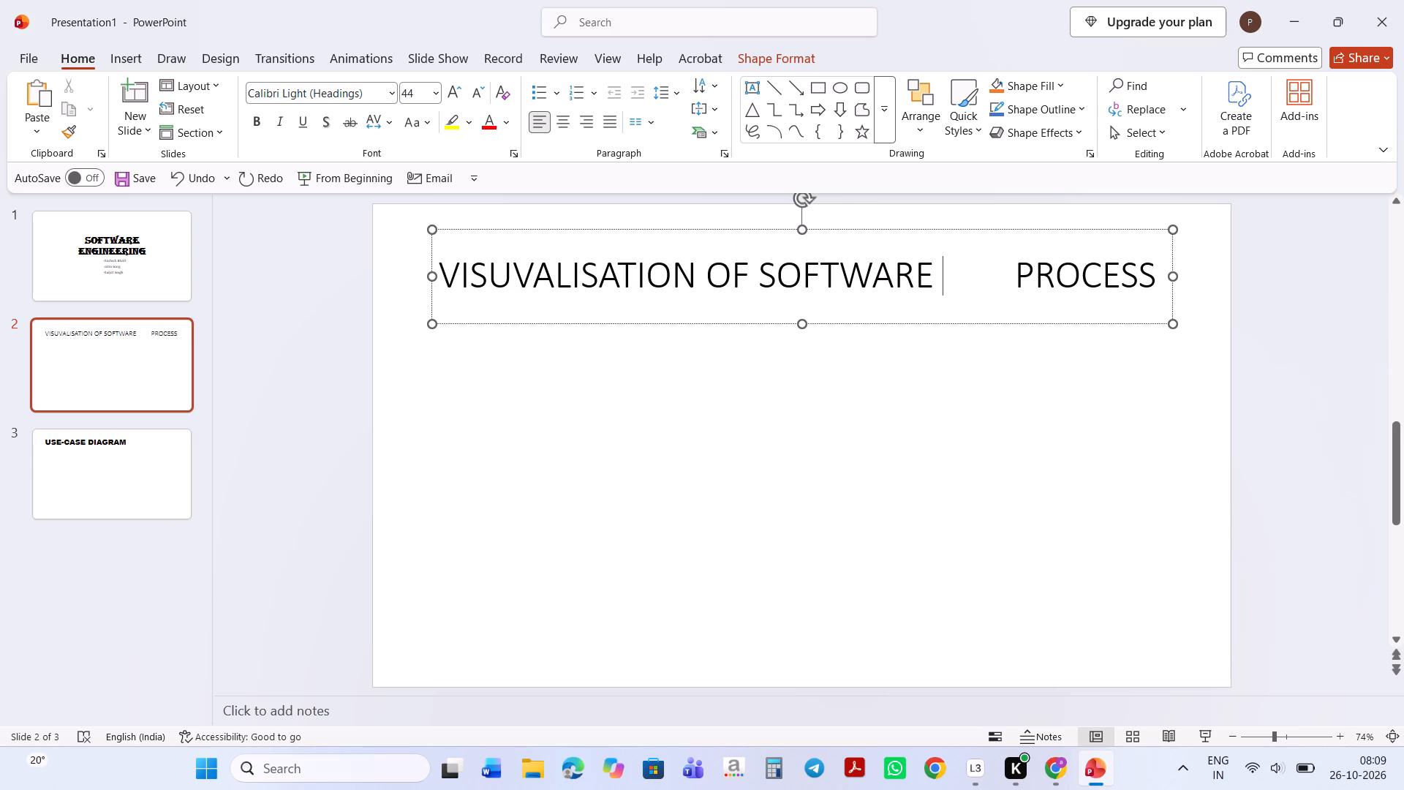
{"action": "left_click", "coordinate": [1003, 271]}
{"action": "key", "text": "BackSpace"}
{"action": "key", "text": "BackSpace"}
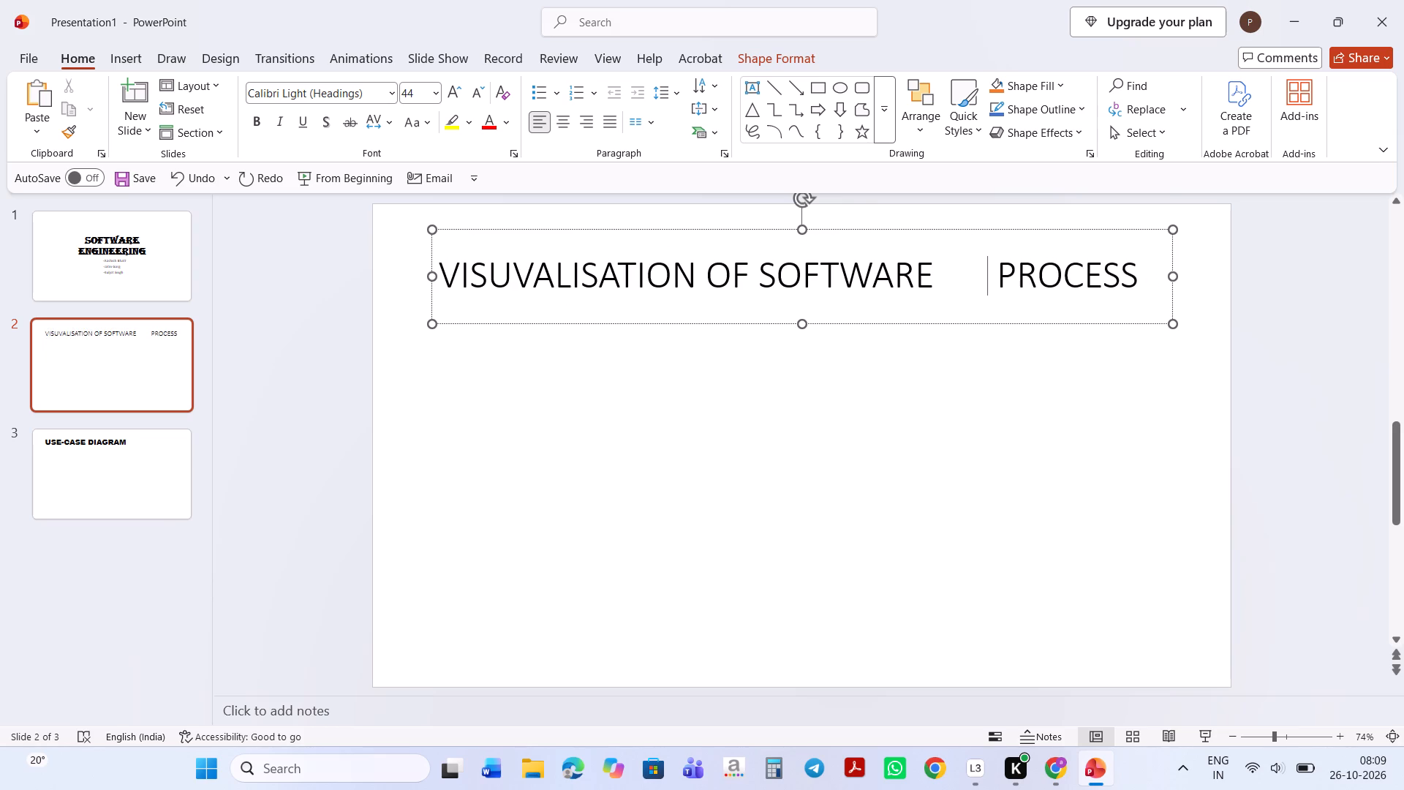
{"action": "key", "text": "BackSpace"}
{"action": "key", "text": "BackSpace"}
{"action": "key", "text": "BackSpace"}
{"action": "key", "text": "BackSpace"}
{"action": "key", "text": "BackSpace"}
{"action": "key", "text": "BackSpace"}
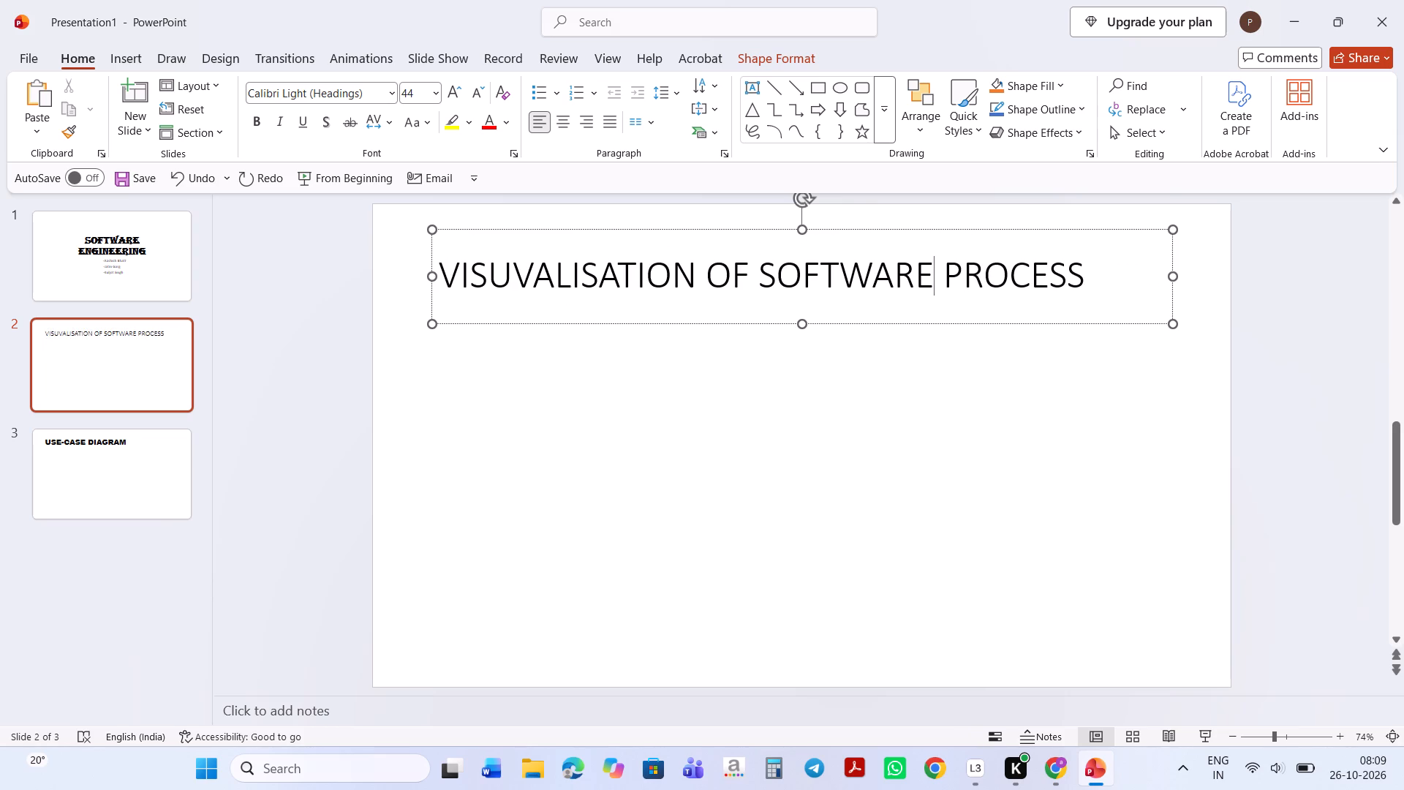
Format slide 2's entire title text as bold in the Baskerville Old Face font.
{"action": "key", "text": "ctrl+a"}
{"action": "key", "text": "ctrl+c"}
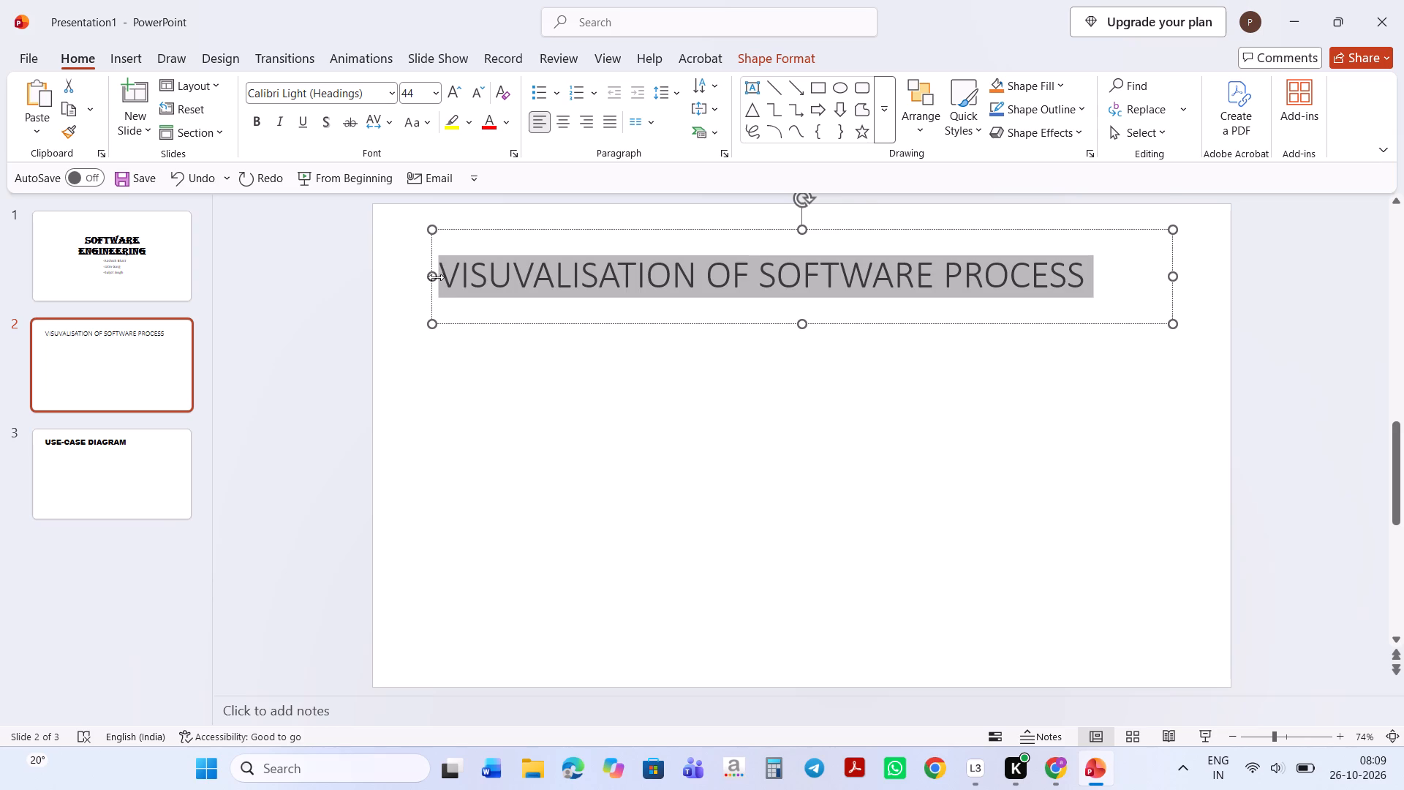
{"action": "left_click", "coordinate": [254, 110]}
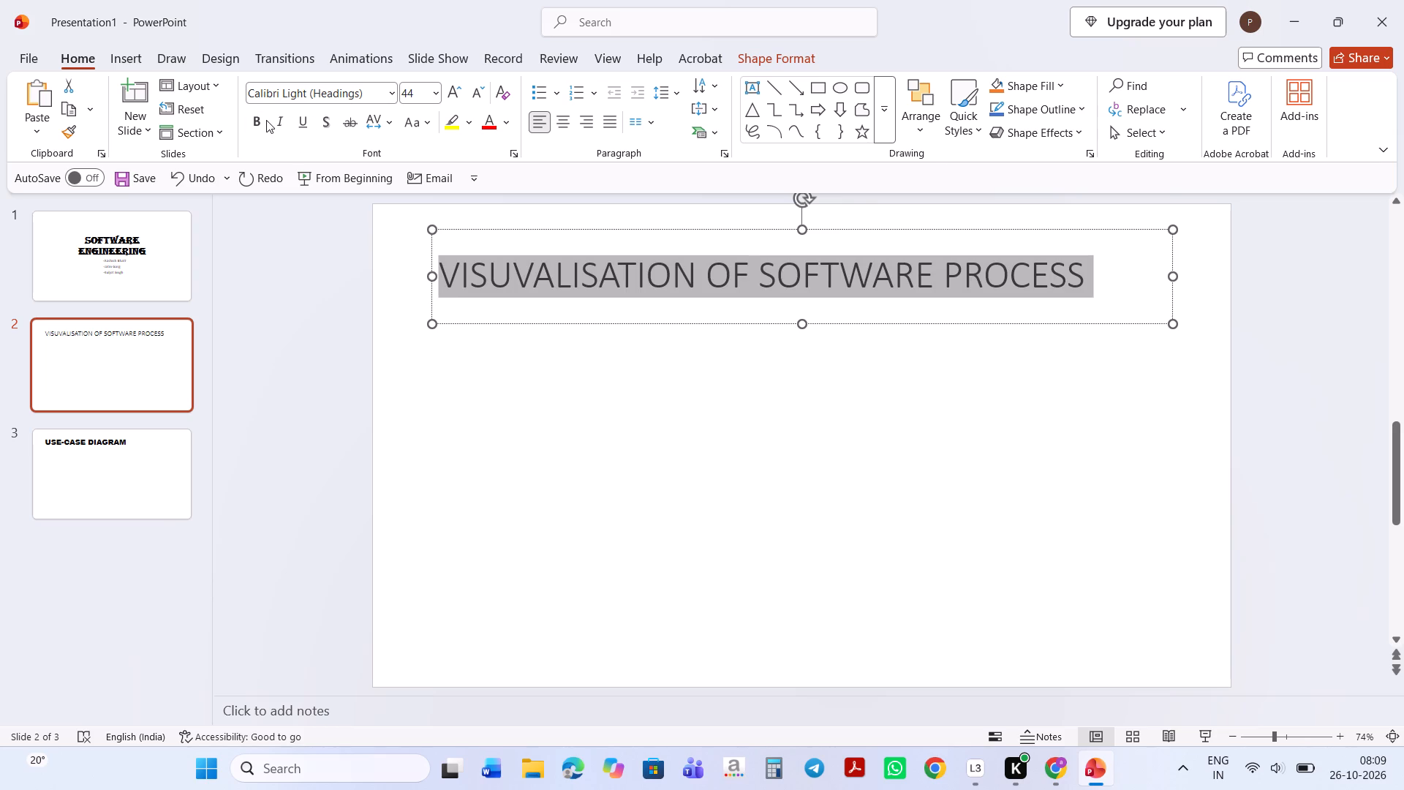
{"action": "left_click", "coordinate": [266, 120]}
{"action": "left_click", "coordinate": [393, 98]}
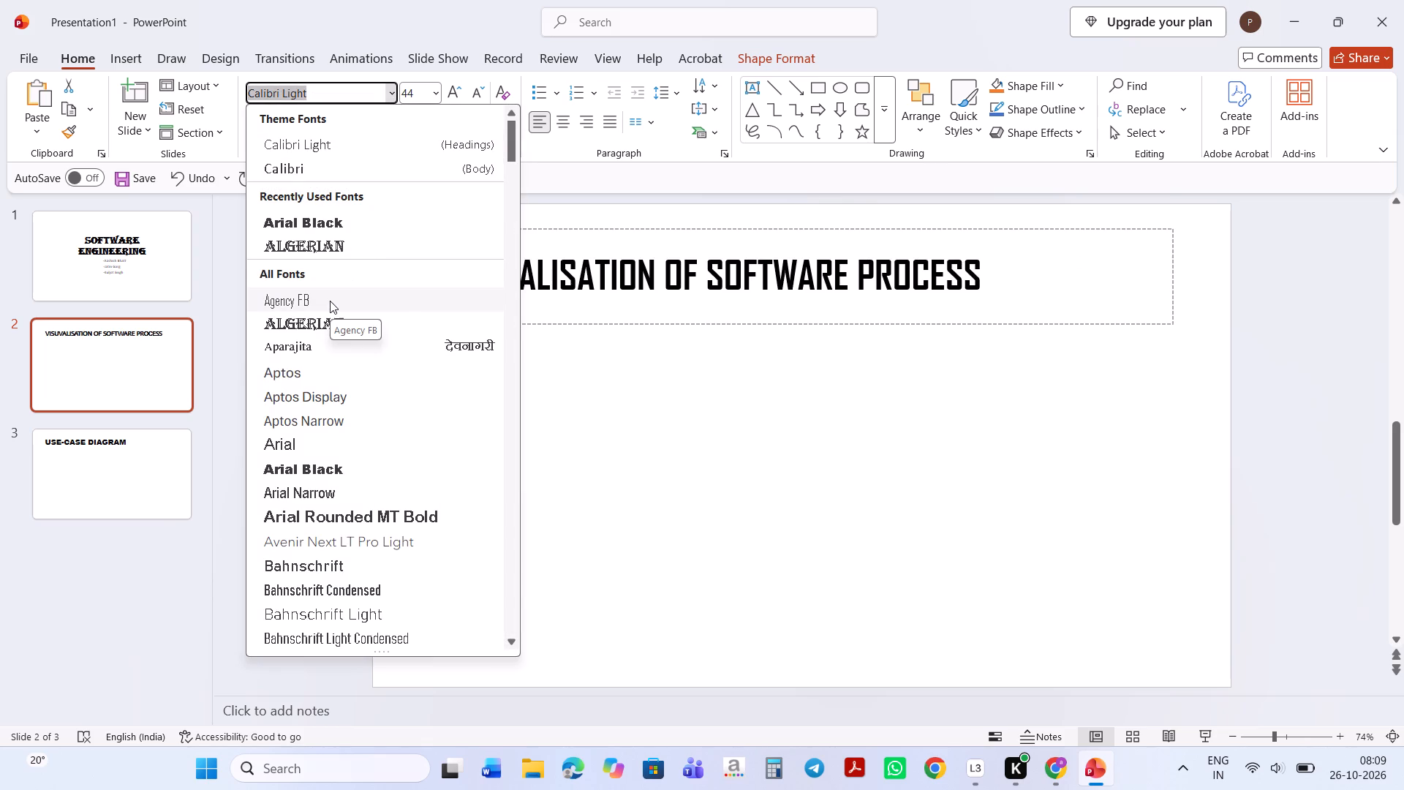
{"action": "scroll", "coordinate": [322, 413], "scroll_direction": "down", "scroll_amount": 2}
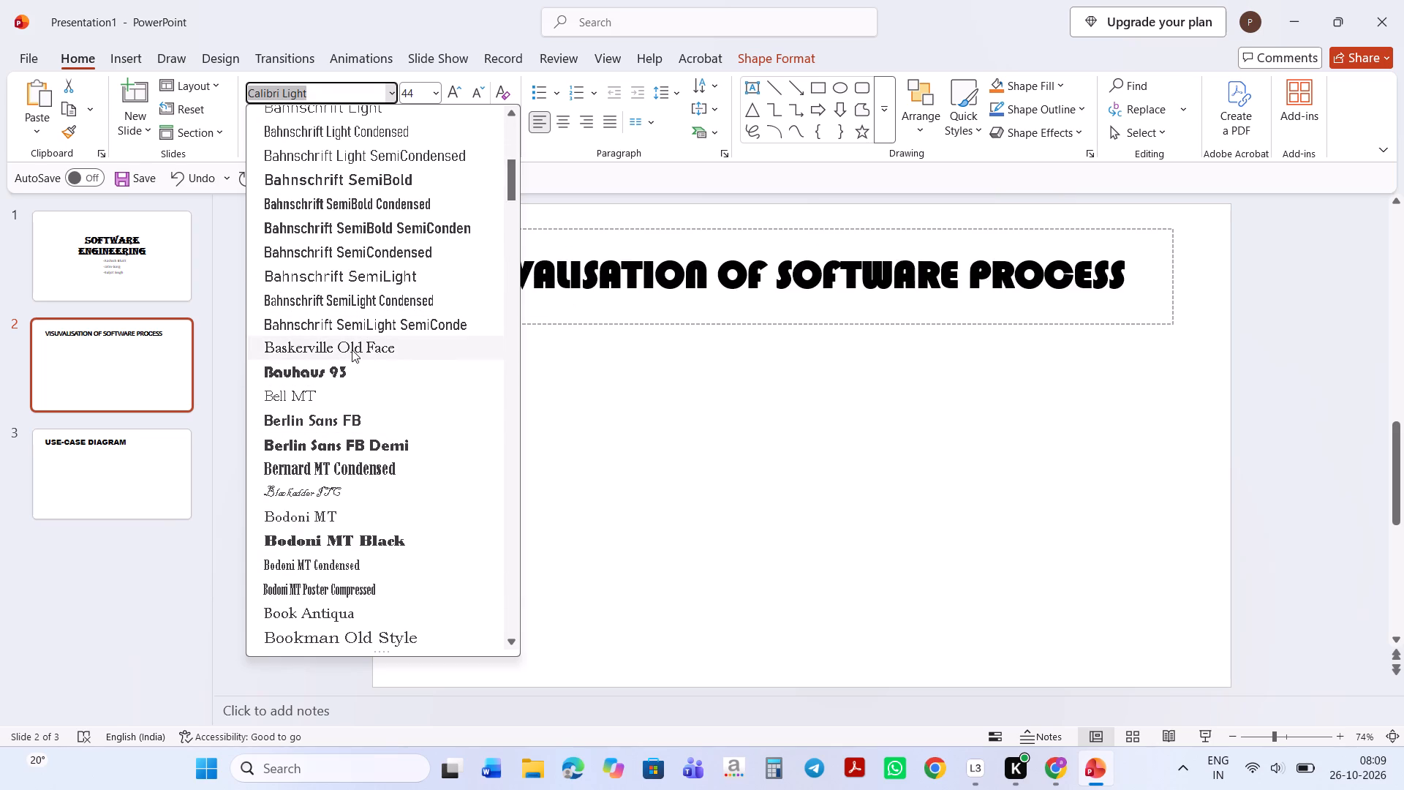
{"action": "left_click", "coordinate": [348, 345]}
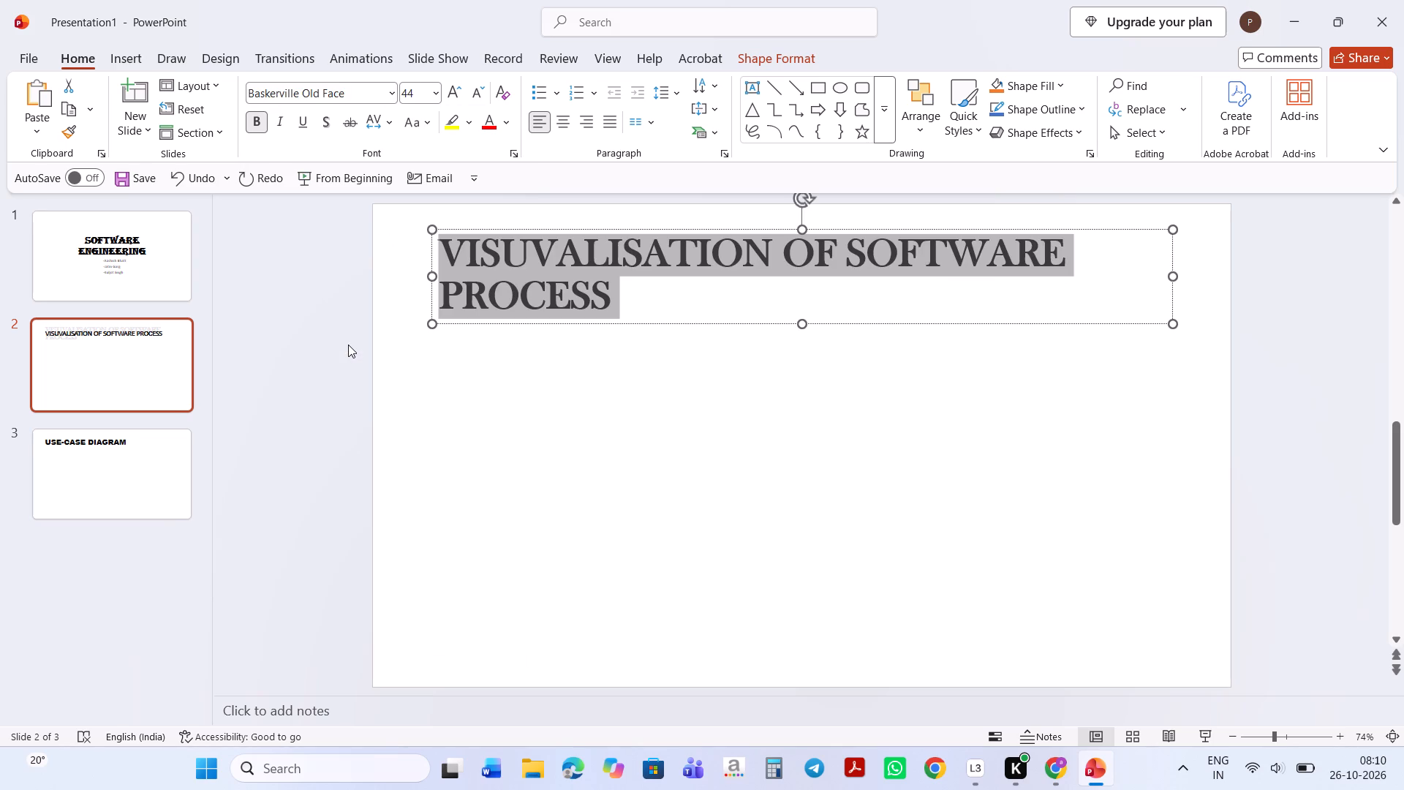
{"action": "left_click", "coordinate": [554, 372]}
Widen slide 2's title placeholder on both sides so the title fits on one line, and centre it on the slide.
{"action": "left_click", "coordinate": [453, 279]}
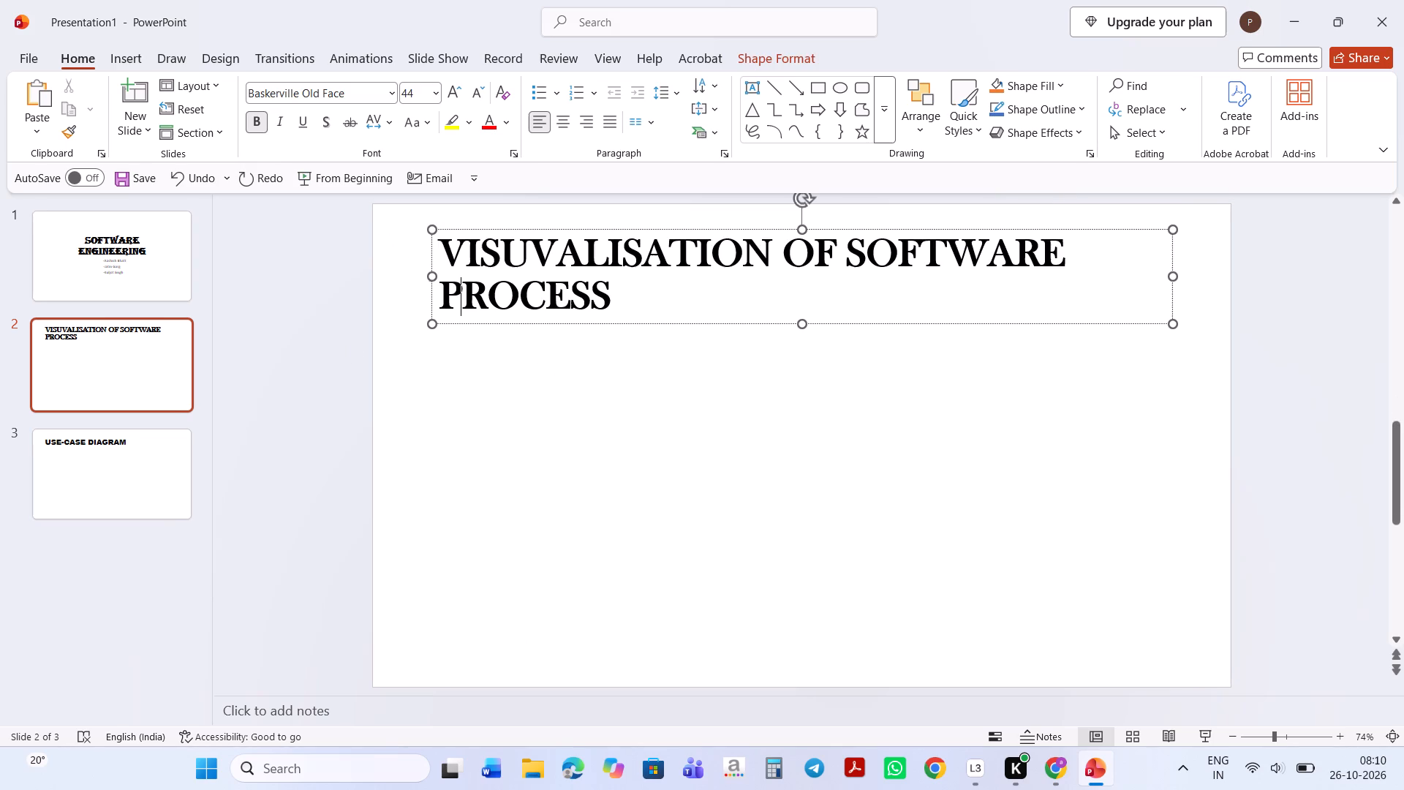
{"action": "left_click_drag", "start_coordinate": [428, 278], "coordinate": [377, 275]}
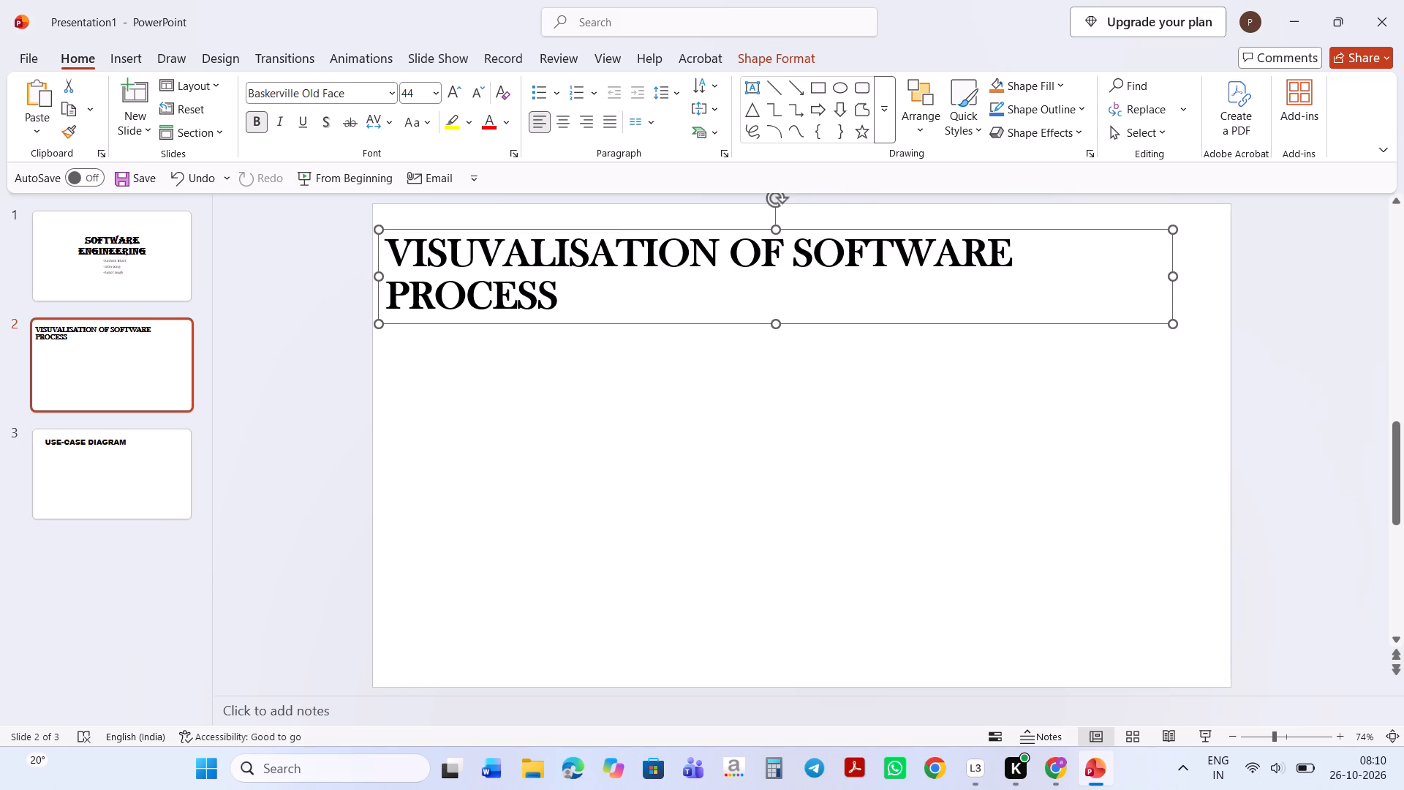
{"action": "left_click_drag", "start_coordinate": [1173, 276], "coordinate": [1237, 279]}
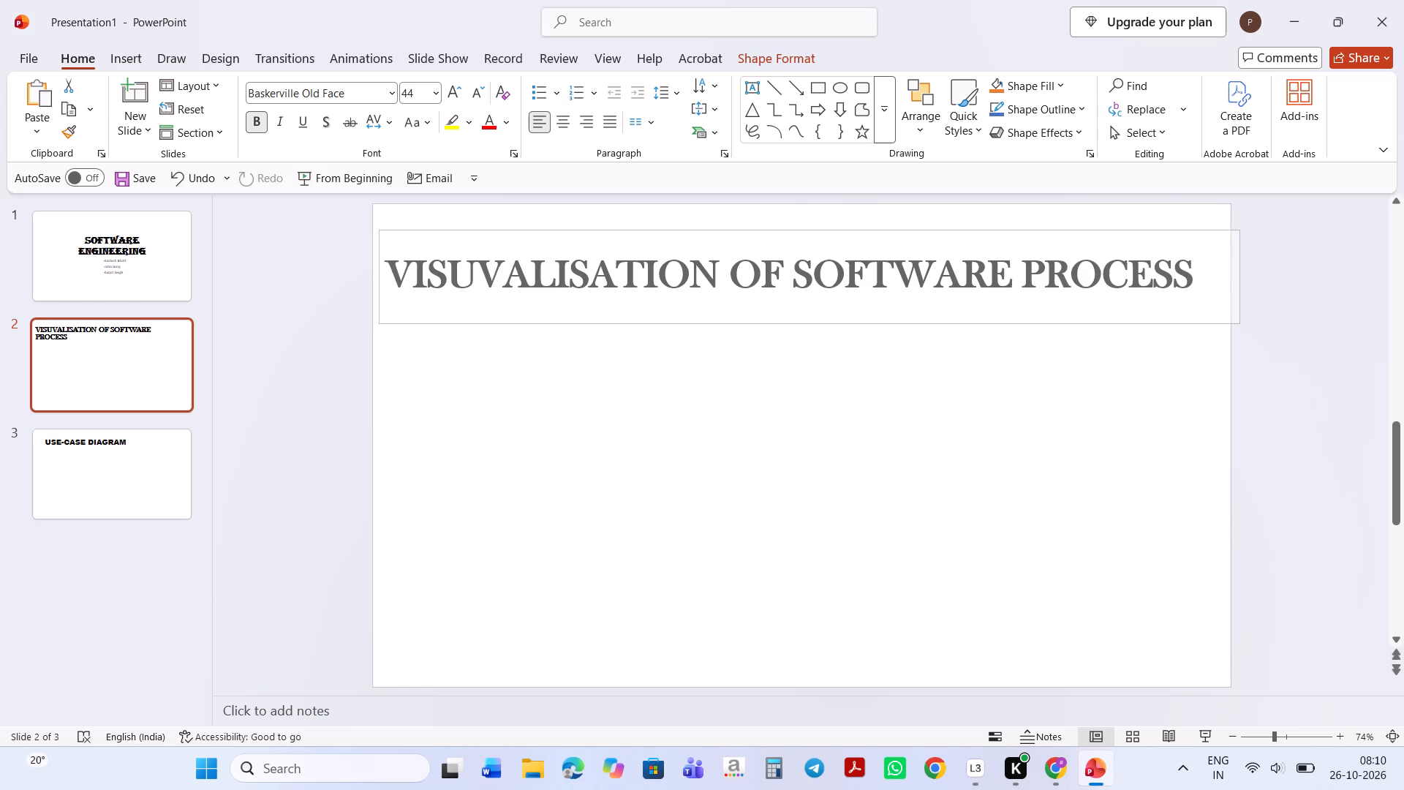
{"action": "left_click_drag", "start_coordinate": [1237, 279], "coordinate": [1219, 276]}
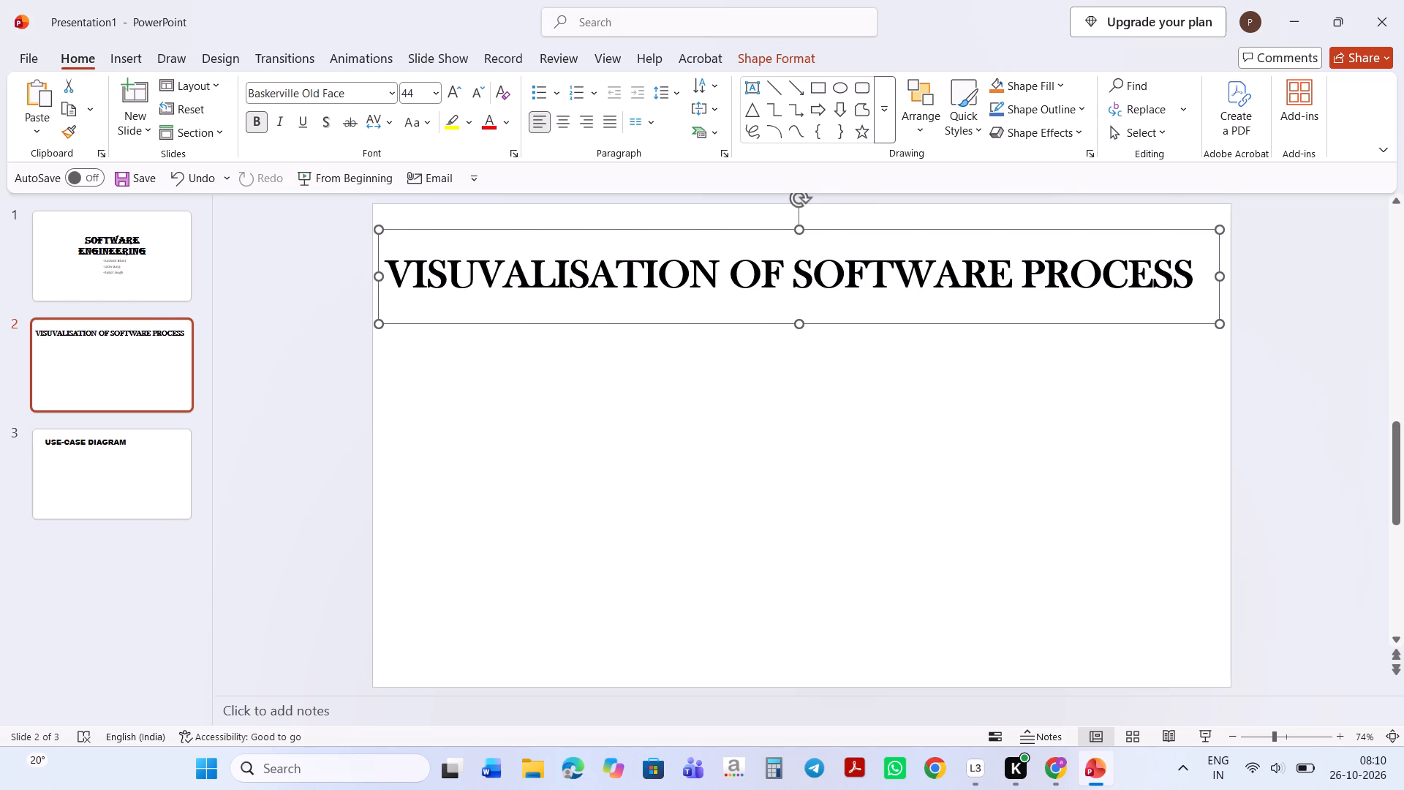
{"action": "left_click_drag", "start_coordinate": [879, 233], "coordinate": [886, 230]}
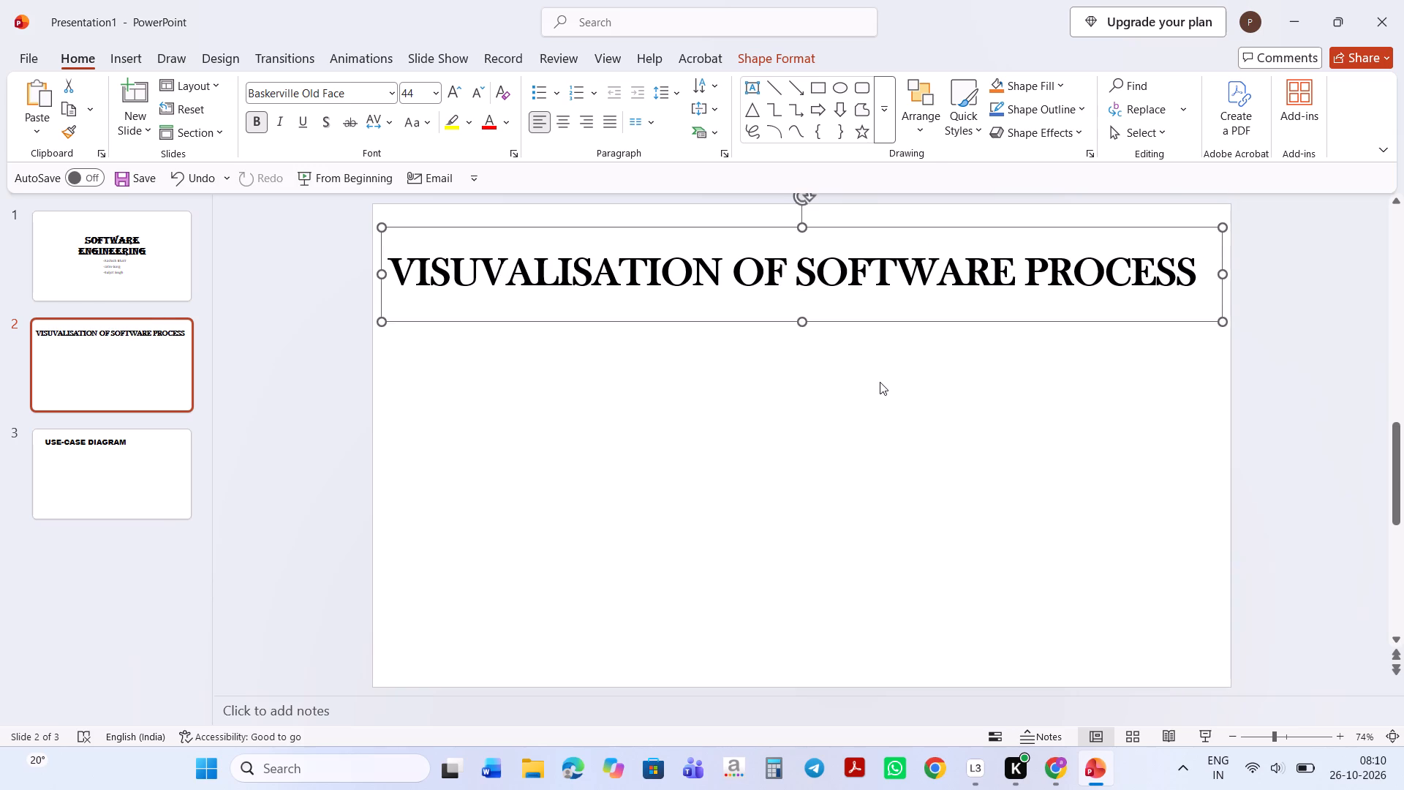
{"action": "left_click", "coordinate": [880, 382]}
{"action": "left_click", "coordinate": [558, 396]}
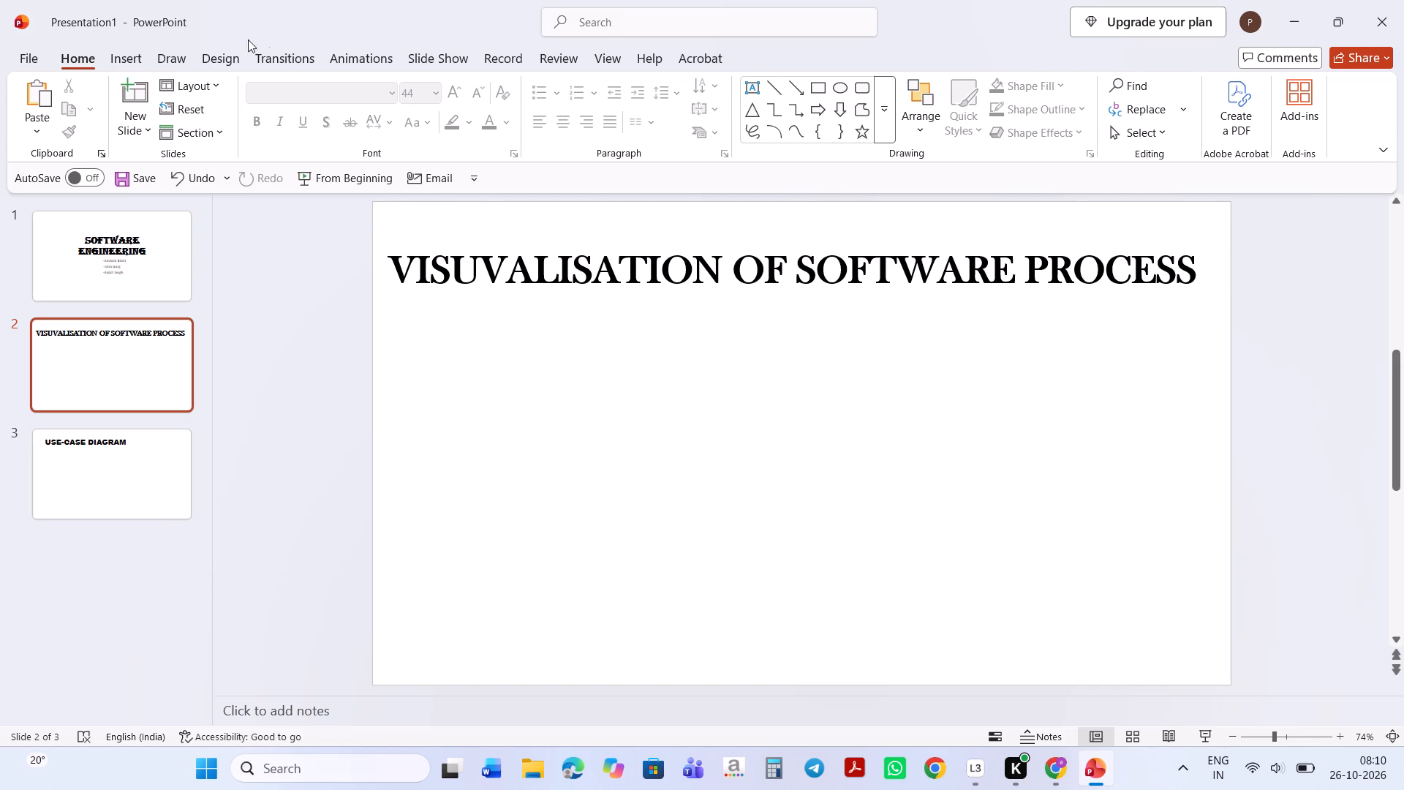
Draw a large text box beneath slide 2's title, spanning nearly the full width of the slide.
{"action": "left_click", "coordinate": [135, 54]}
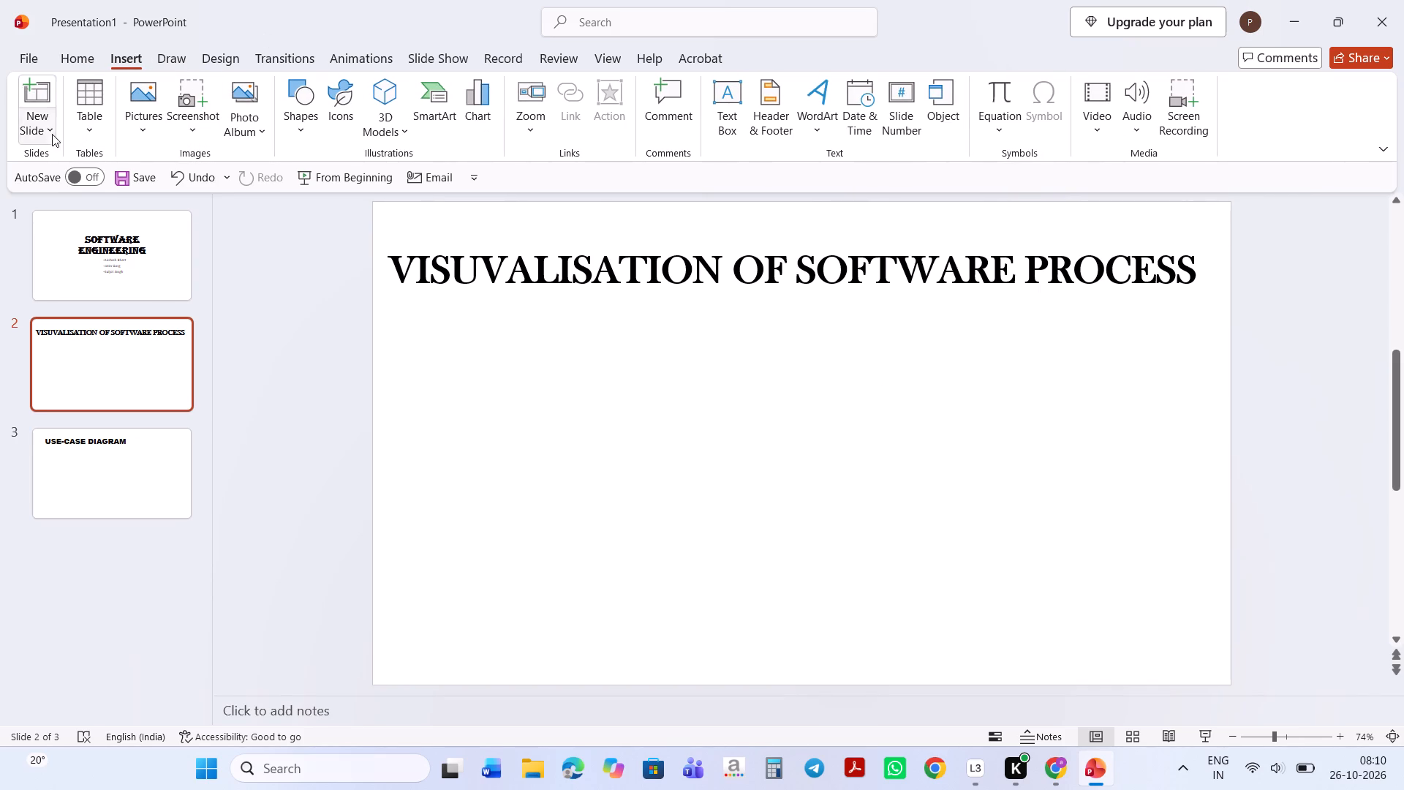
{"action": "left_click", "coordinate": [282, 109]}
{"action": "left_click", "coordinate": [725, 119]}
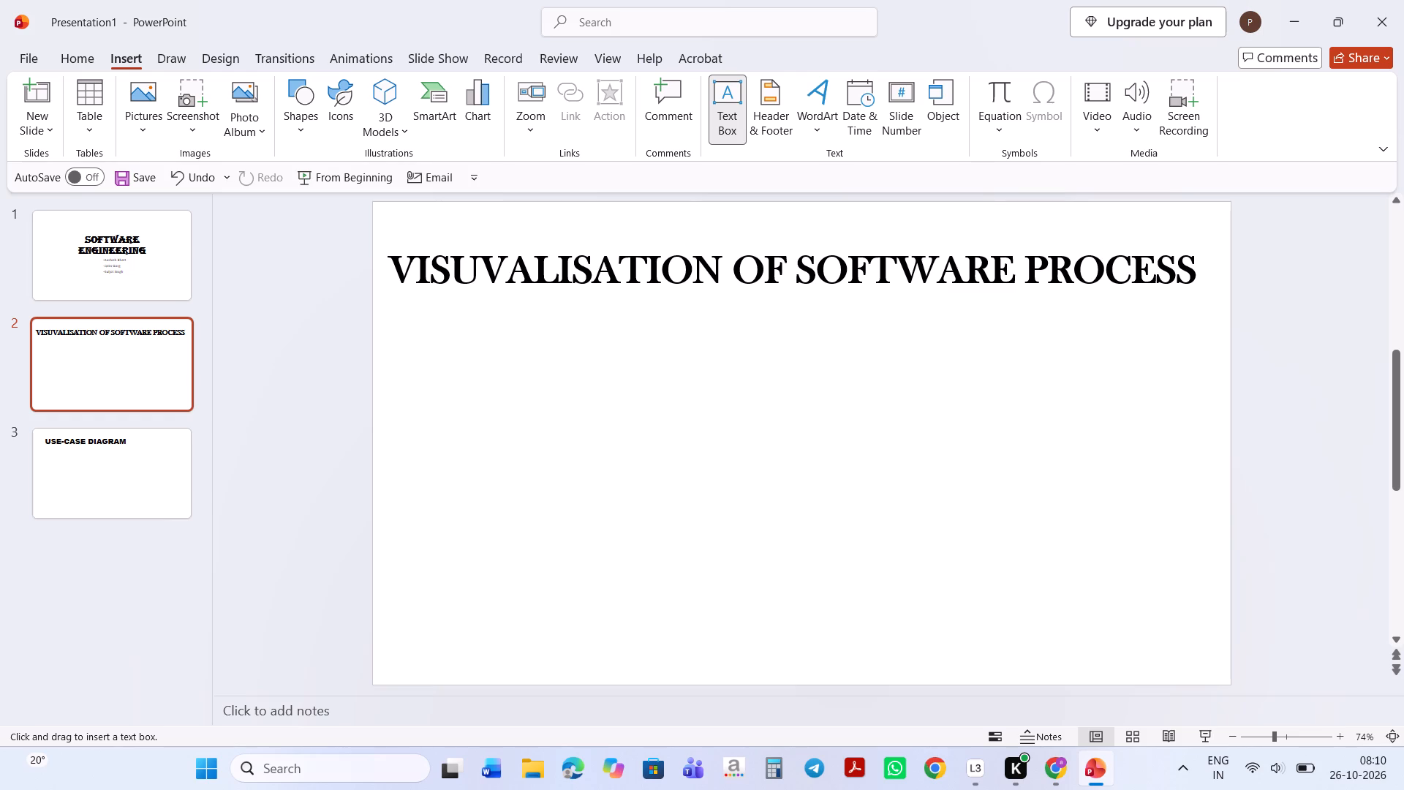
{"action": "left_click_drag", "start_coordinate": [409, 330], "coordinate": [1098, 616]}
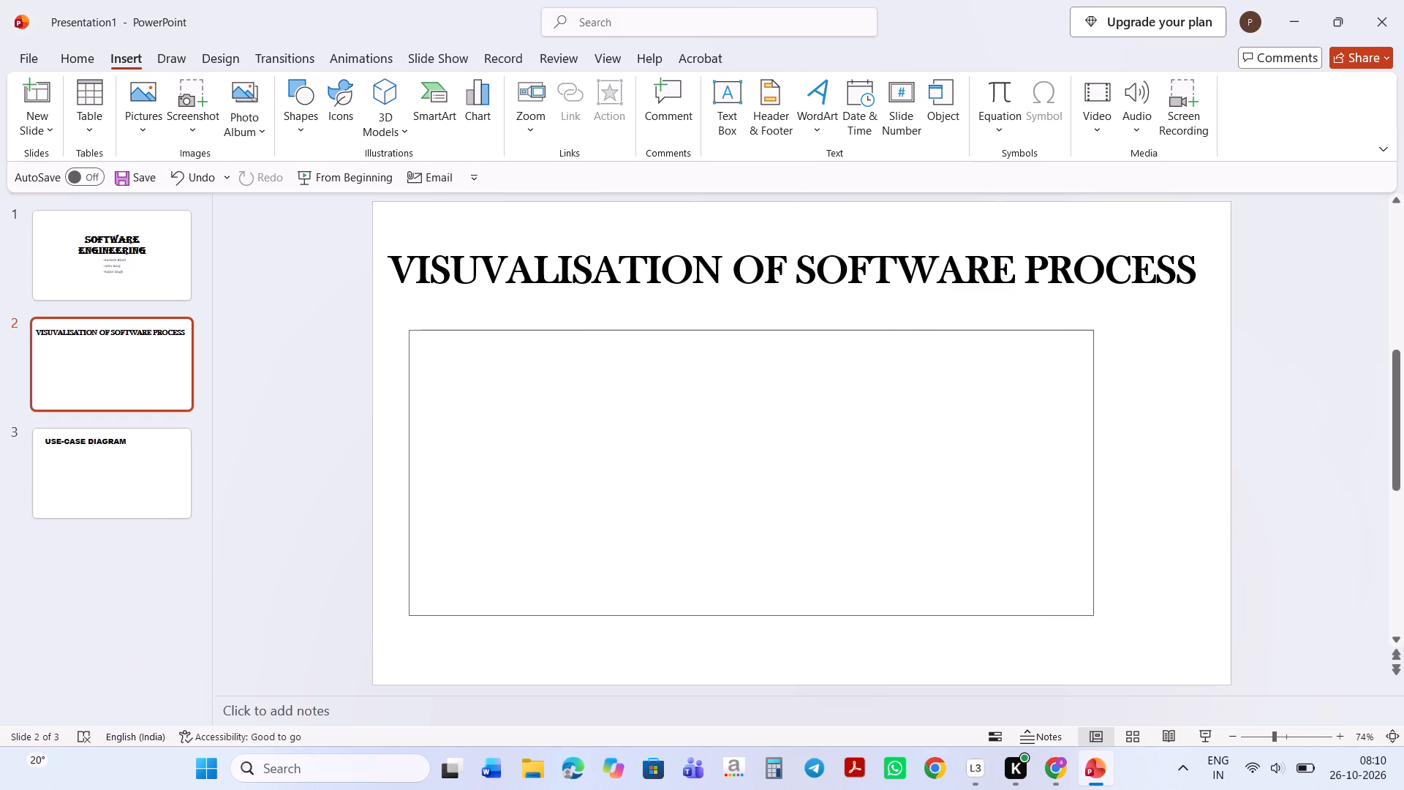
{"action": "left_click_drag", "start_coordinate": [1098, 616], "coordinate": [1200, 640]}
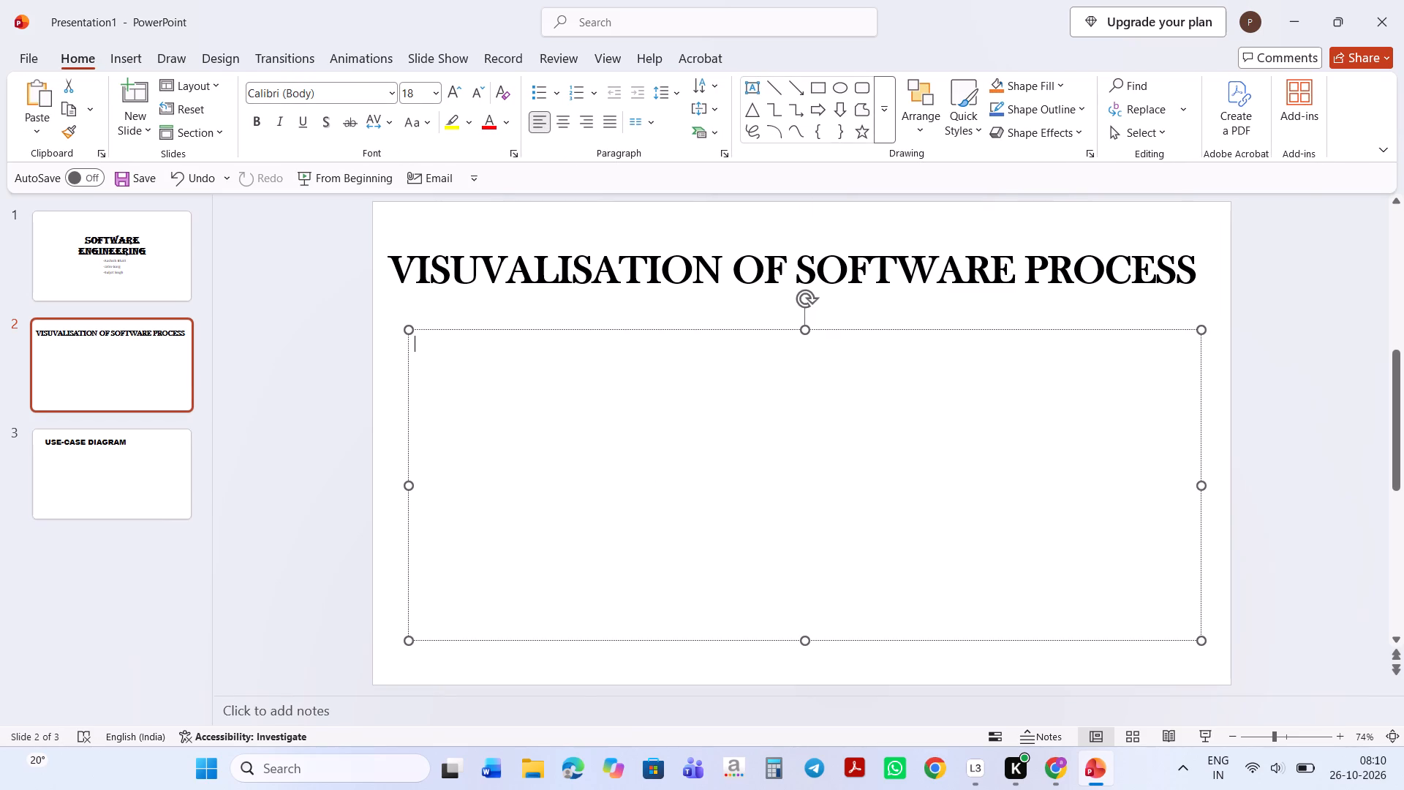
Enter "- Contetx of Visuvalisation" as the first line of the text box on slide 2.
{"action": "key", "text": "minus"}
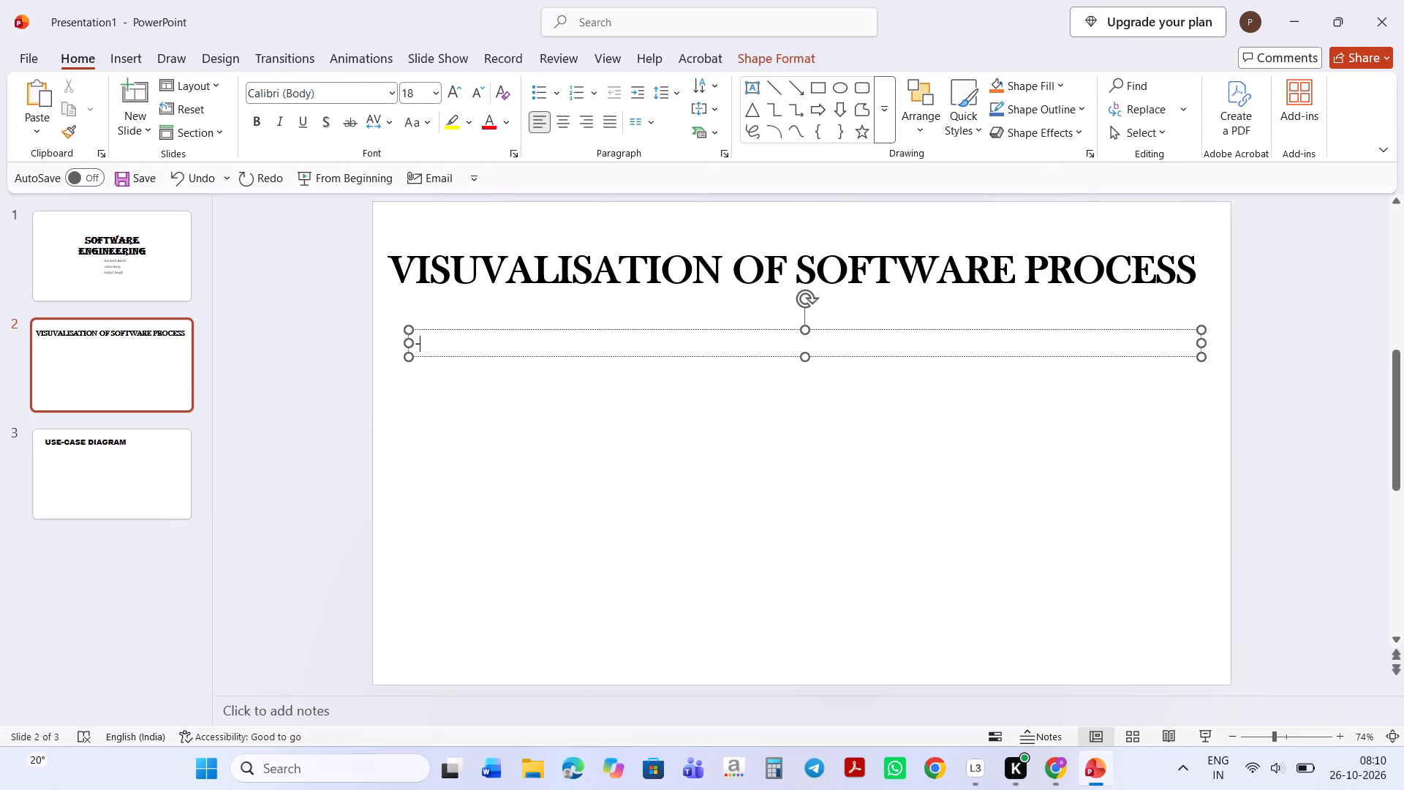
{"action": "key", "text": "BackSpace"}
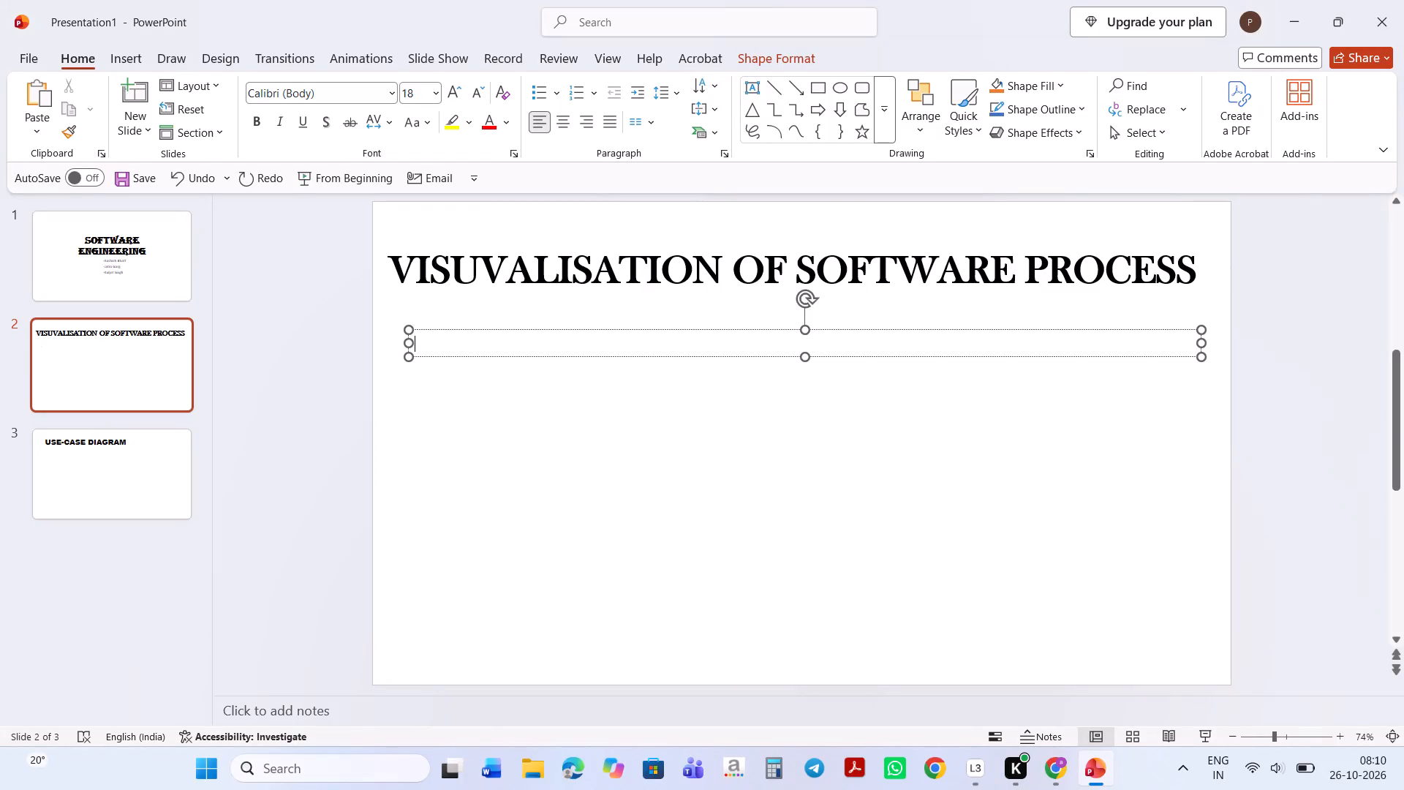
{"action": "key", "text": "minus"}
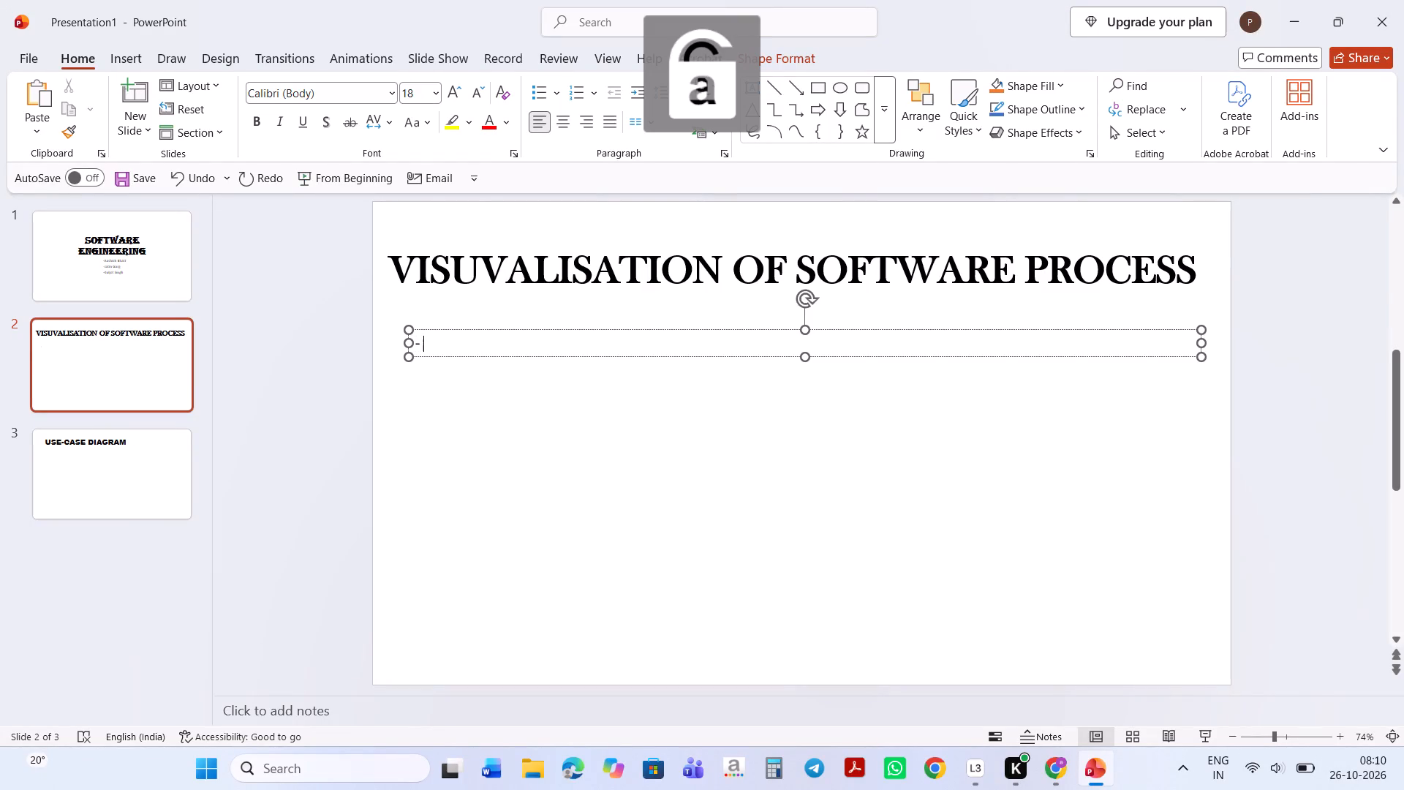
{"action": "key", "text": "BackSpace"}
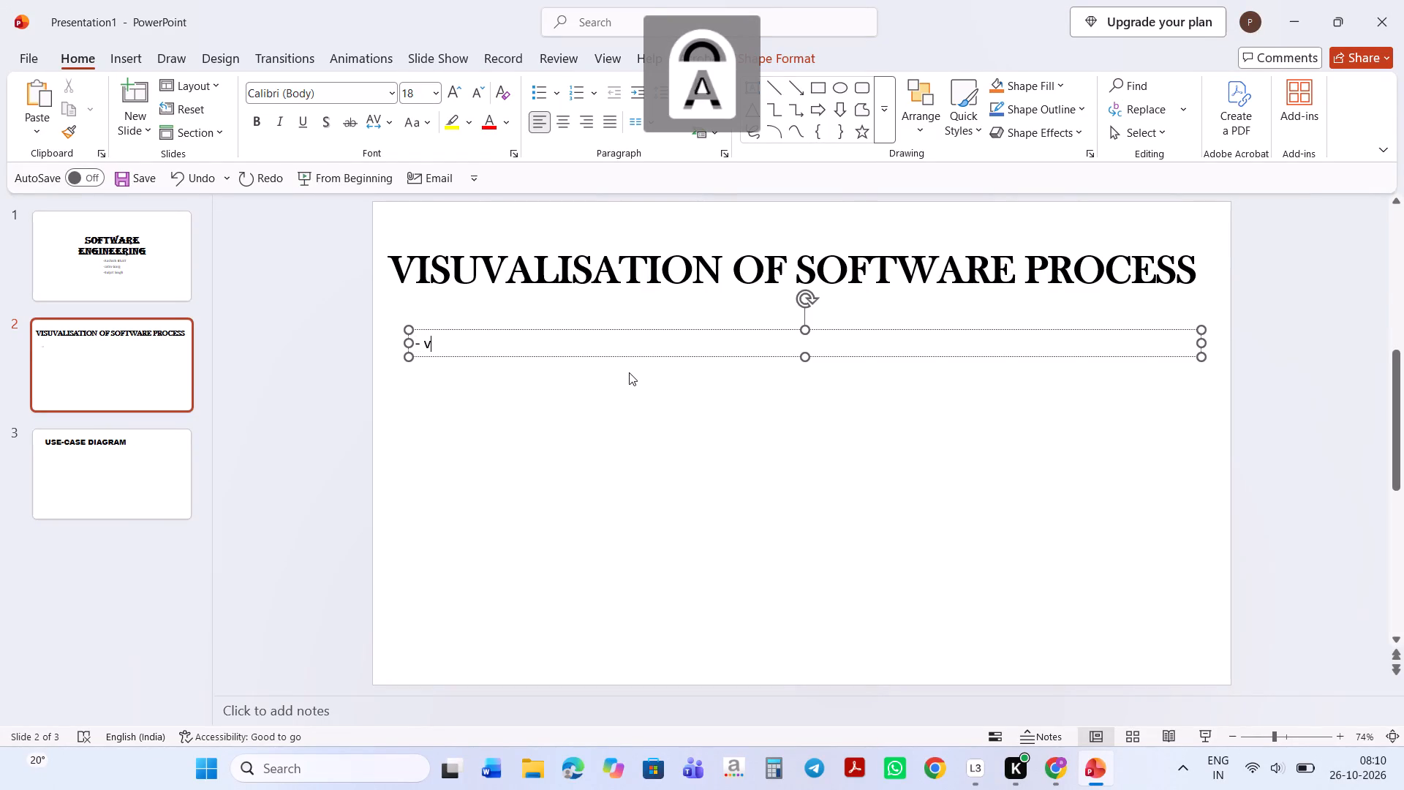
{"action": "key", "text": "BackSpace"}
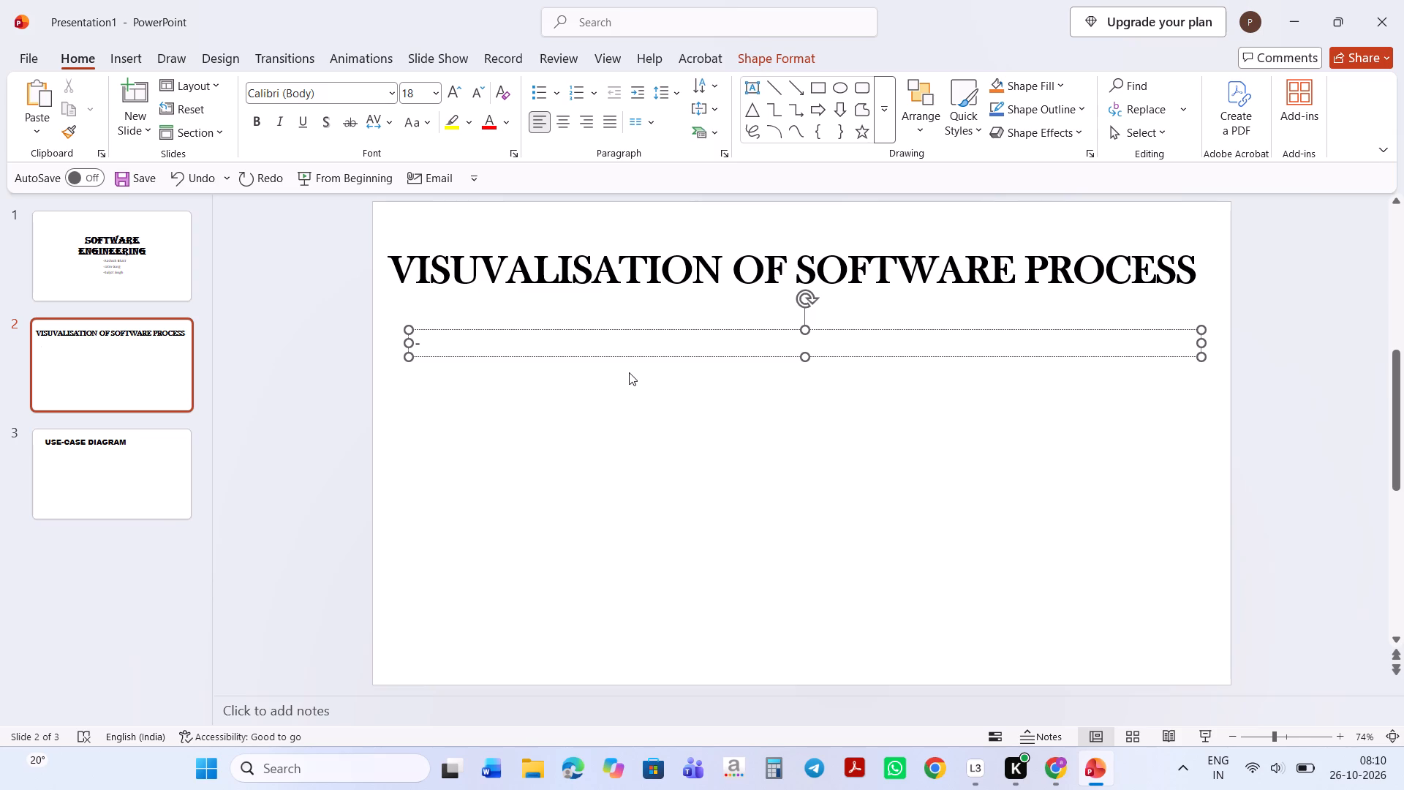
{"action": "key", "text": "c"}
{"action": "type", "text": "isu"}
{"action": "type", "text": "valix"}
{"action": "key", "text": "BackSpace"}
{"action": "type", "text": "say"}
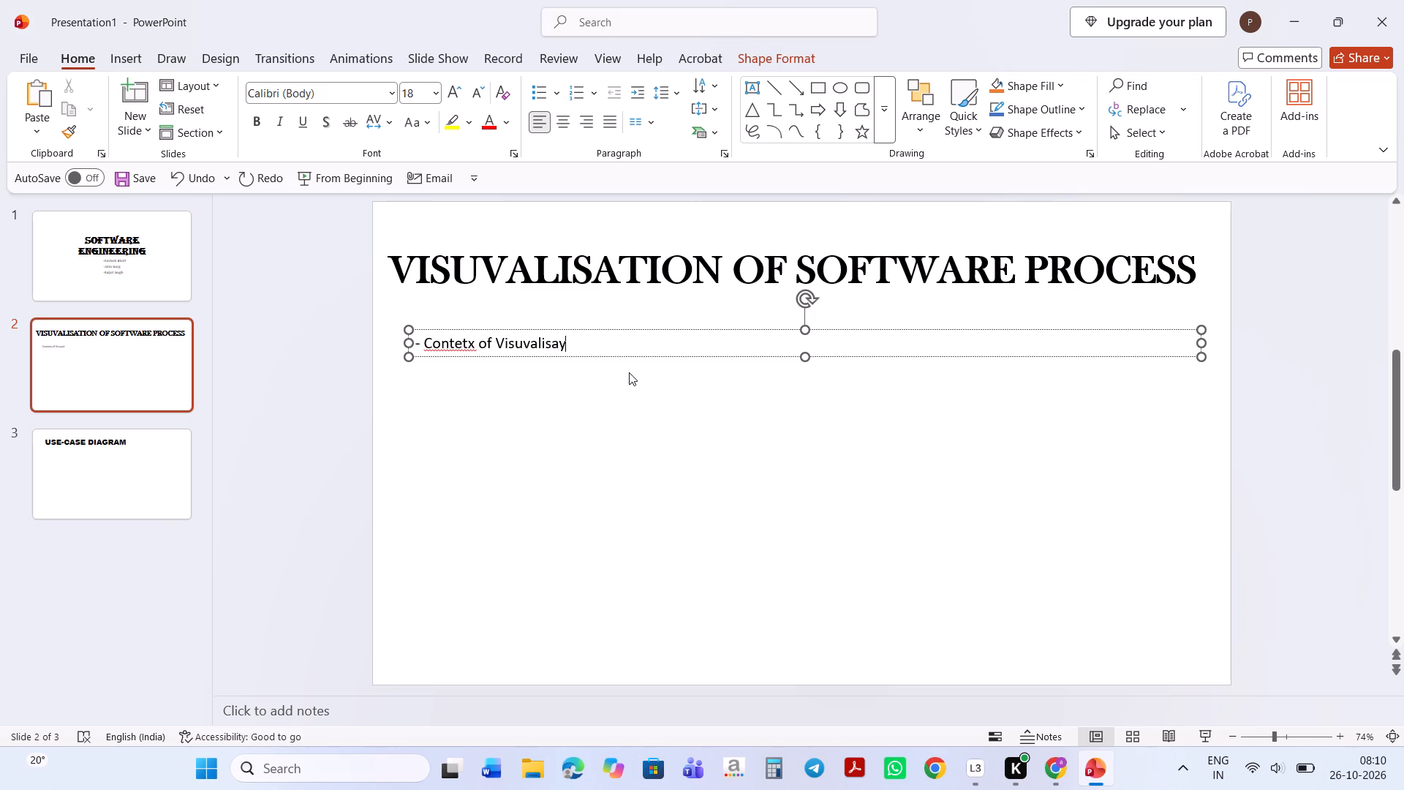
{"action": "key", "text": "BackSpace"}
{"action": "type", "text": "tion"}
{"action": "key", "text": "space"}
Start a second line in slide 2's text box containing only a slightly indented dash.
{"action": "key", "text": "Return"}
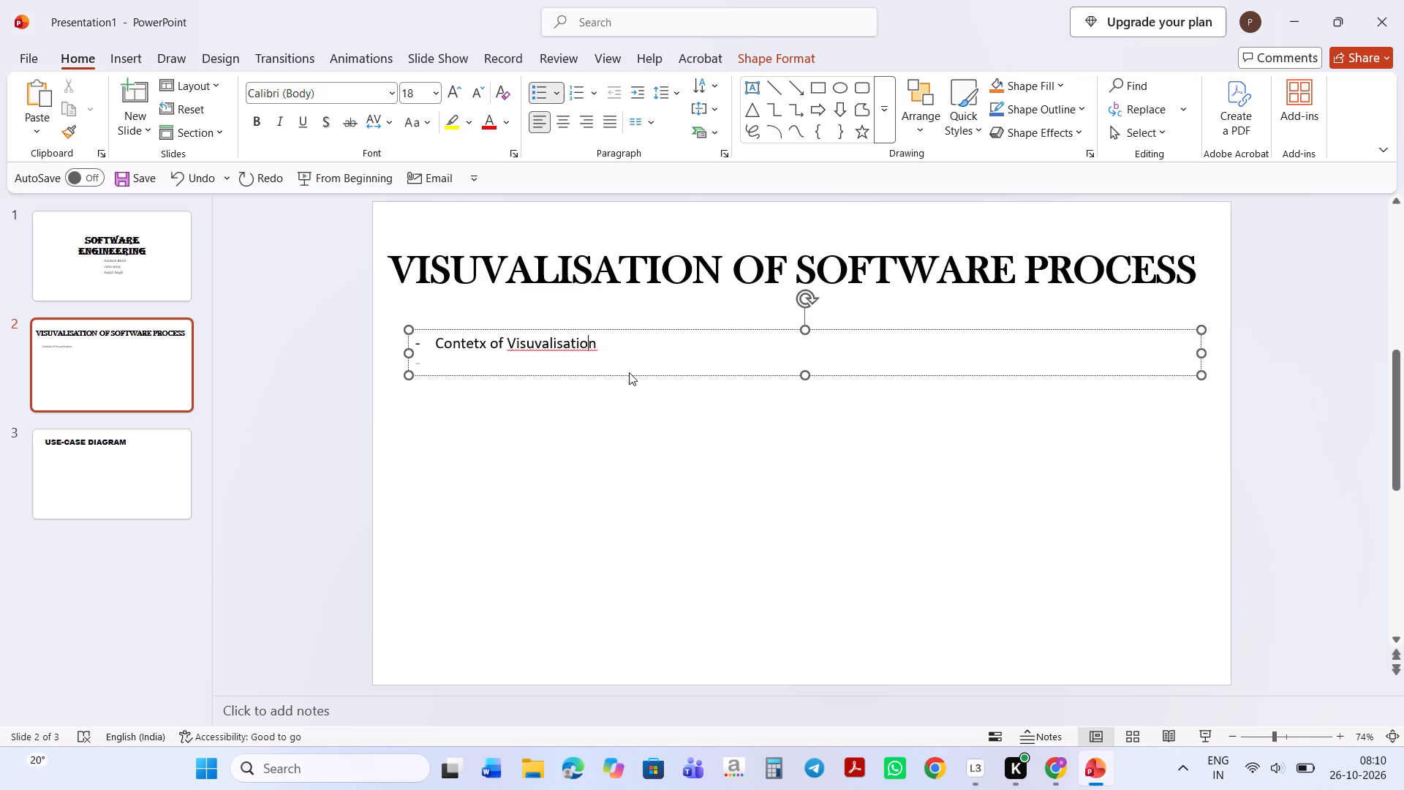
{"action": "key", "text": "minus"}
{"action": "left_click", "coordinate": [426, 370]}
{"action": "key", "text": "BackSpace"}
{"action": "key", "text": "space"}
{"action": "key", "text": "space"}
{"action": "key", "text": "BackSpace"}
Add a new Title and Content slide after slide 3, the USE-CASE DIAGRAM slide.
{"action": "left_click", "coordinate": [170, 476]}
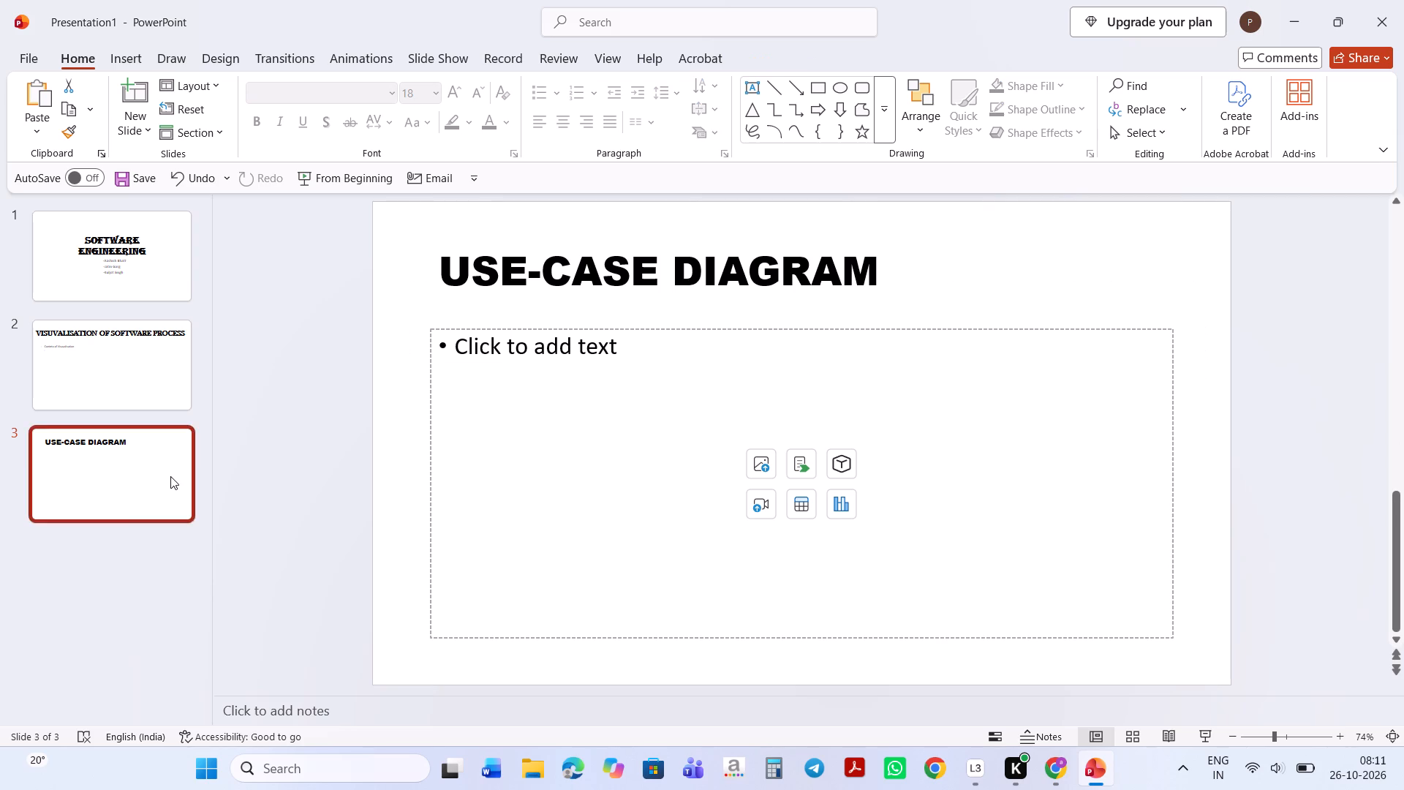
{"action": "left_click", "coordinate": [621, 431]}
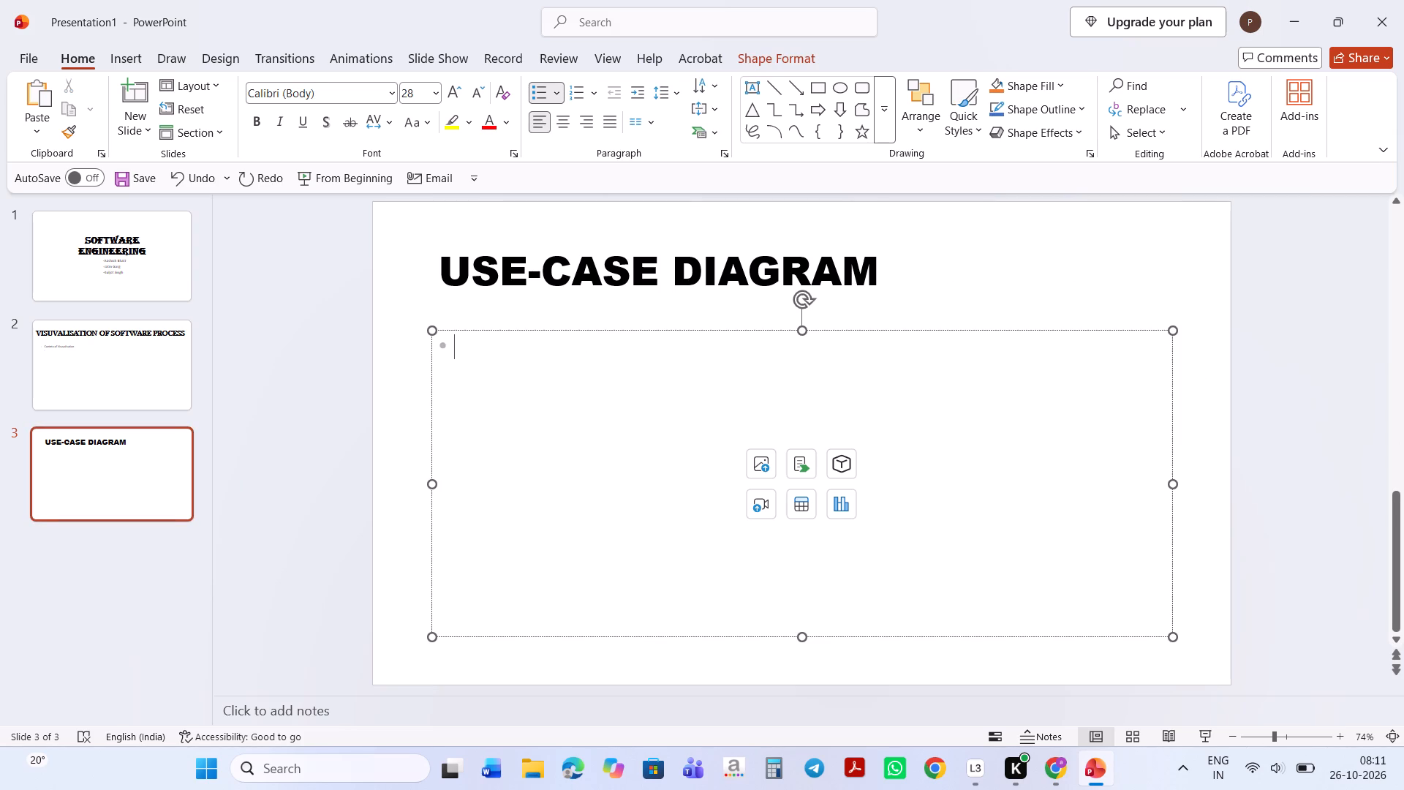
{"action": "left_click", "coordinate": [176, 649]}
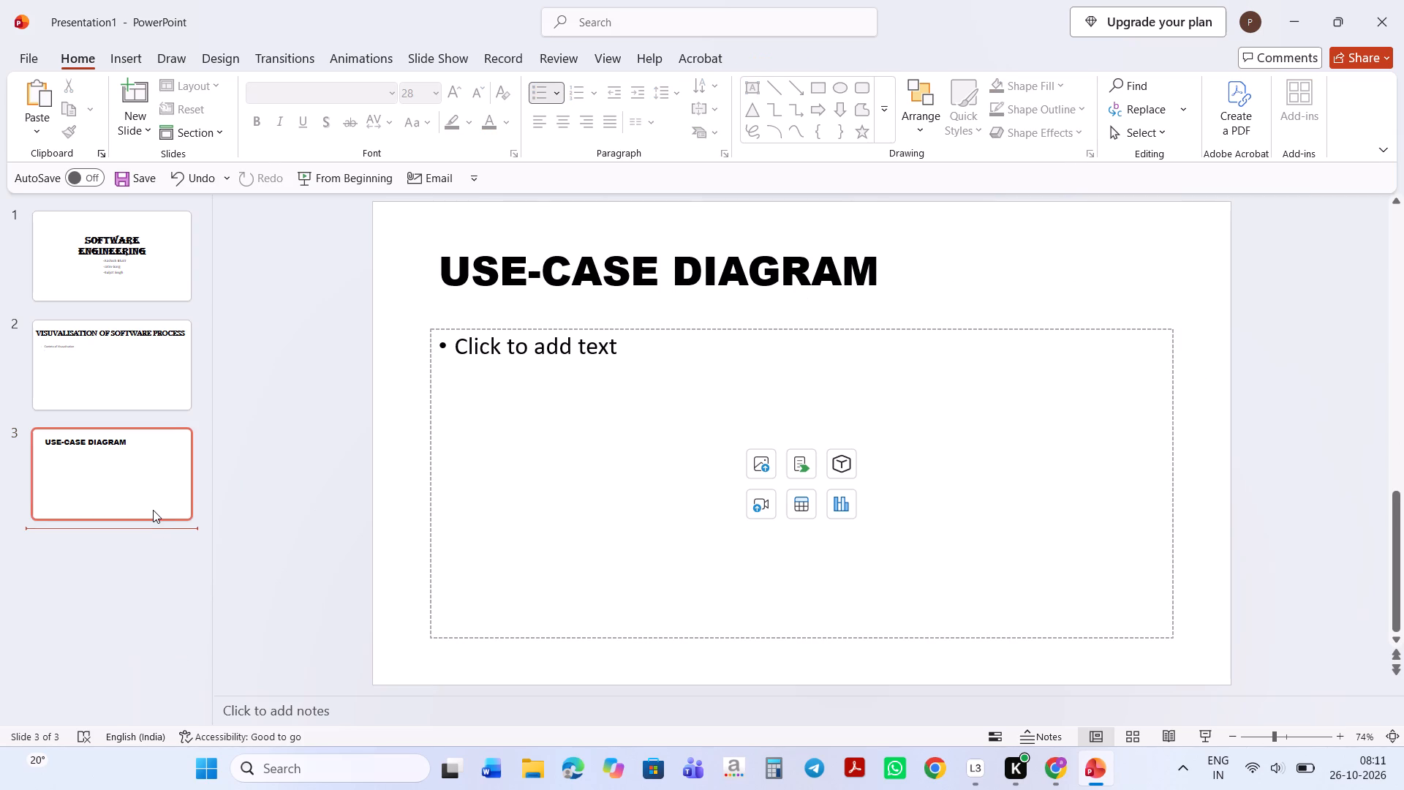
{"action": "left_click", "coordinate": [153, 510]}
{"action": "left_click", "coordinate": [131, 110]}
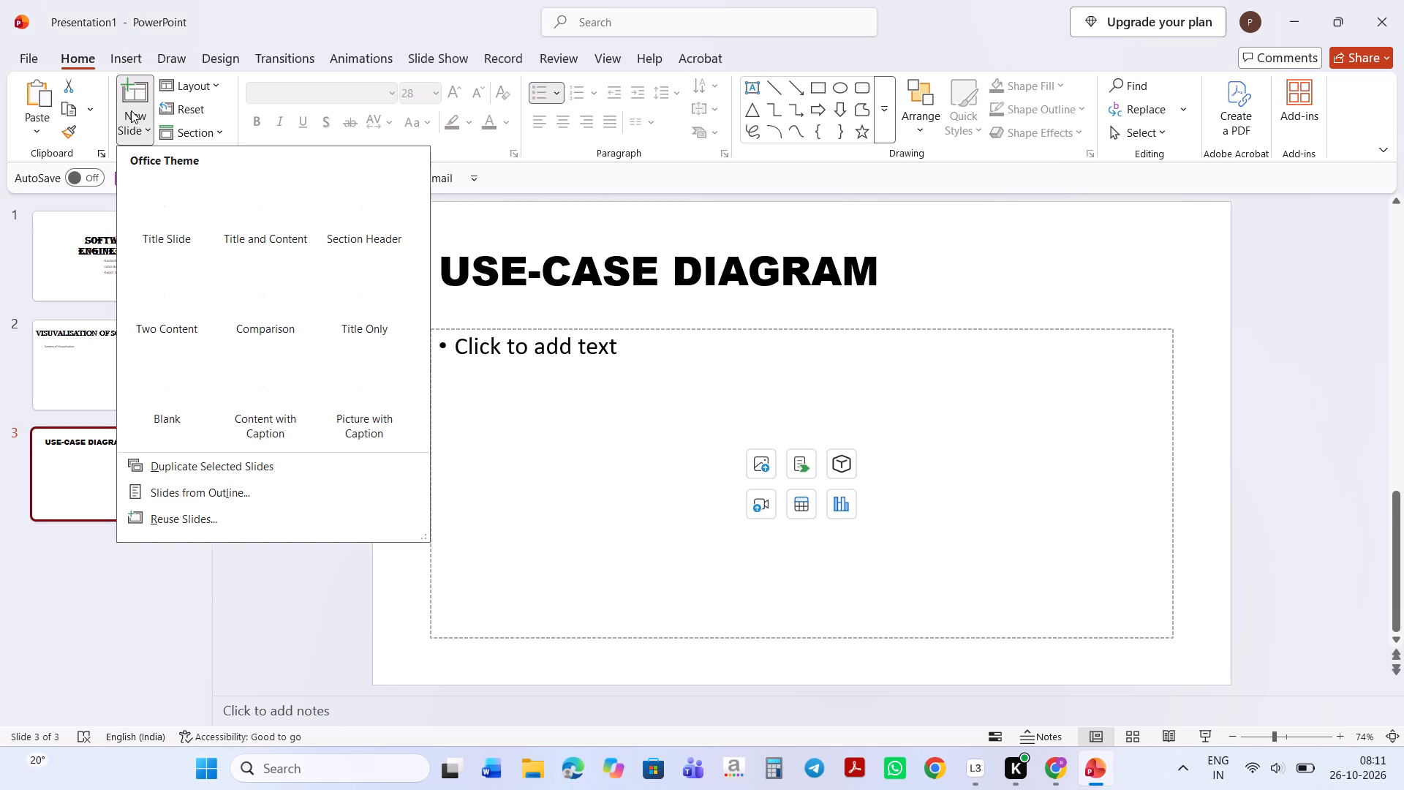
{"action": "left_click", "coordinate": [292, 240]}
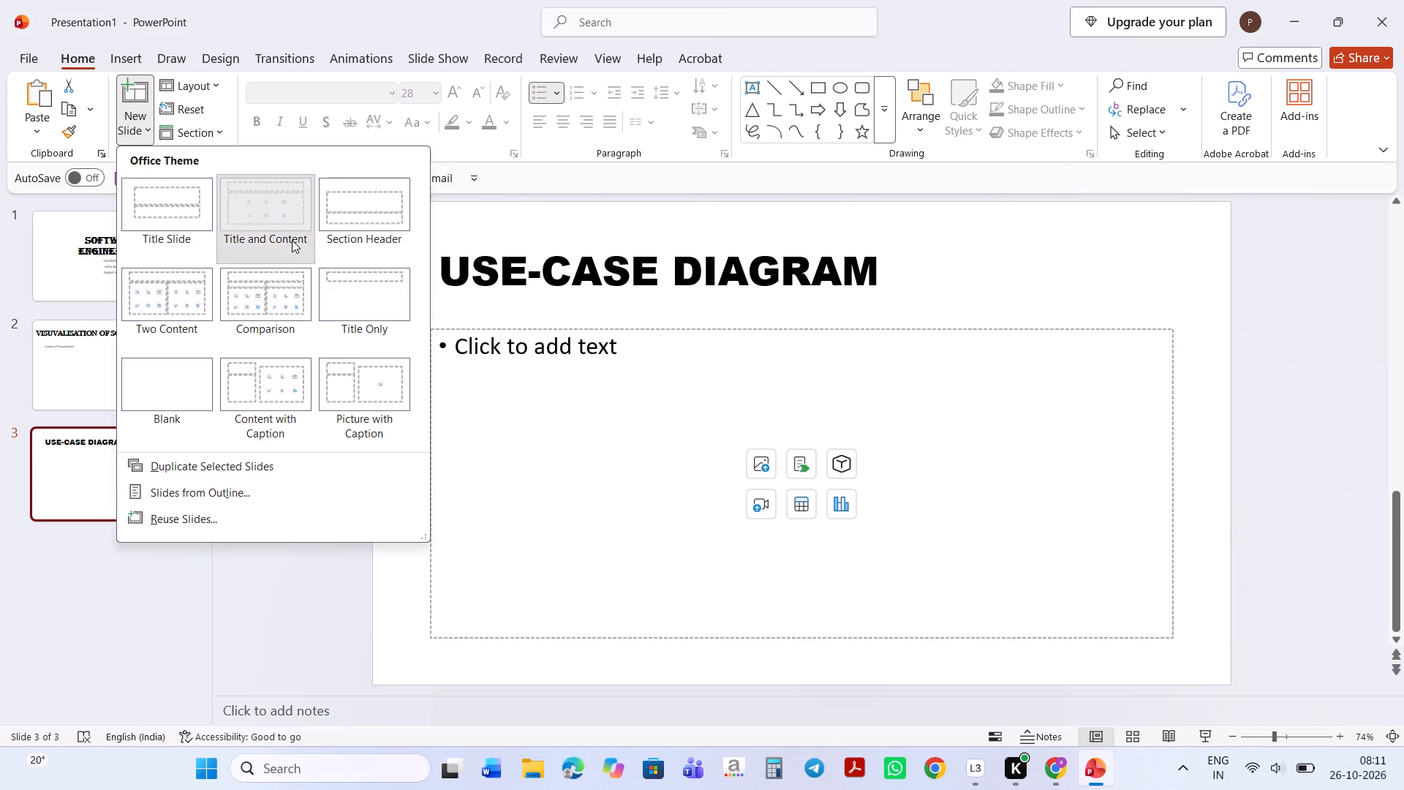
Enter "COMPONENTS OF USE-CASE DIAGRAM" as the title of slide 4.
{"action": "left_click", "coordinate": [727, 312]}
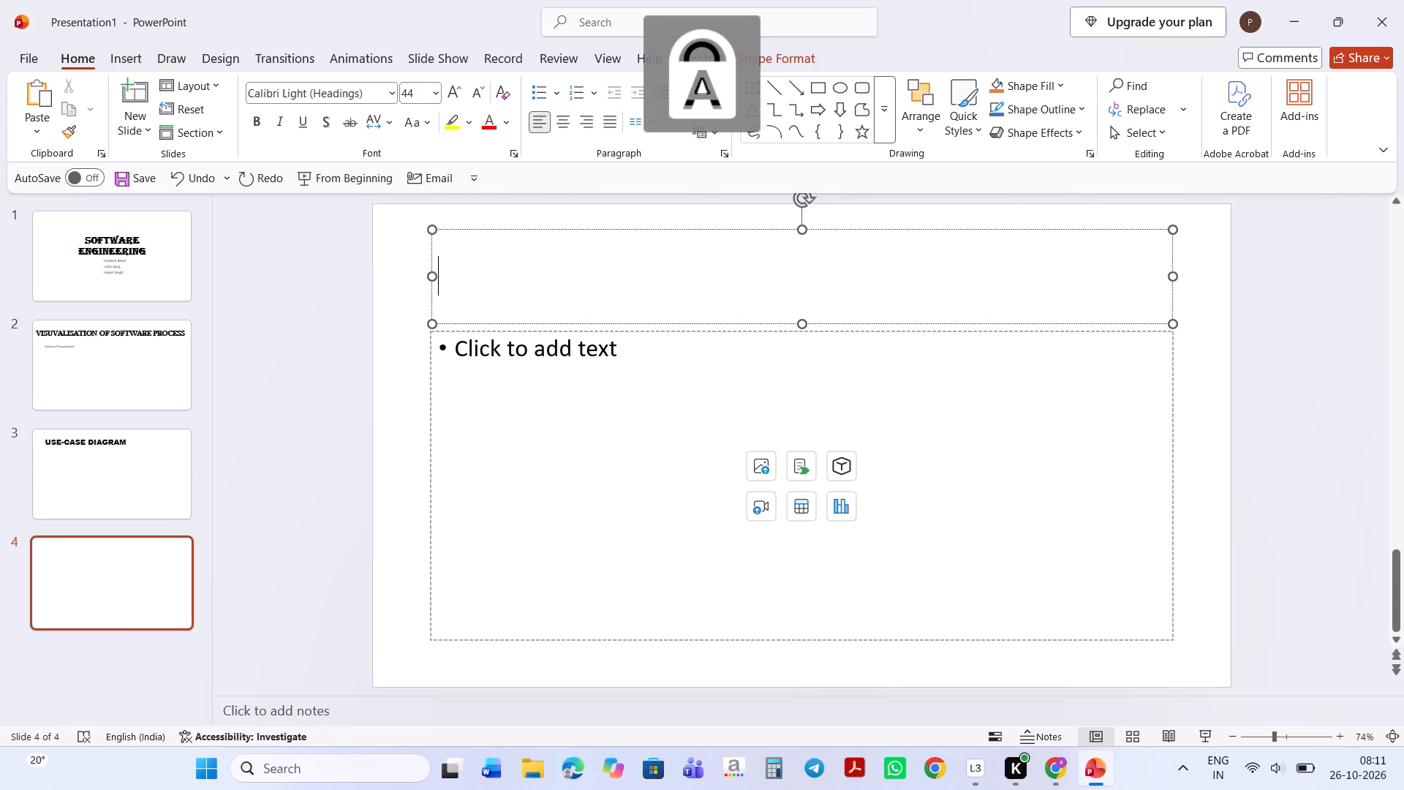
{"action": "key", "text": "BackSpace"}
{"action": "type", "text": "COM"}
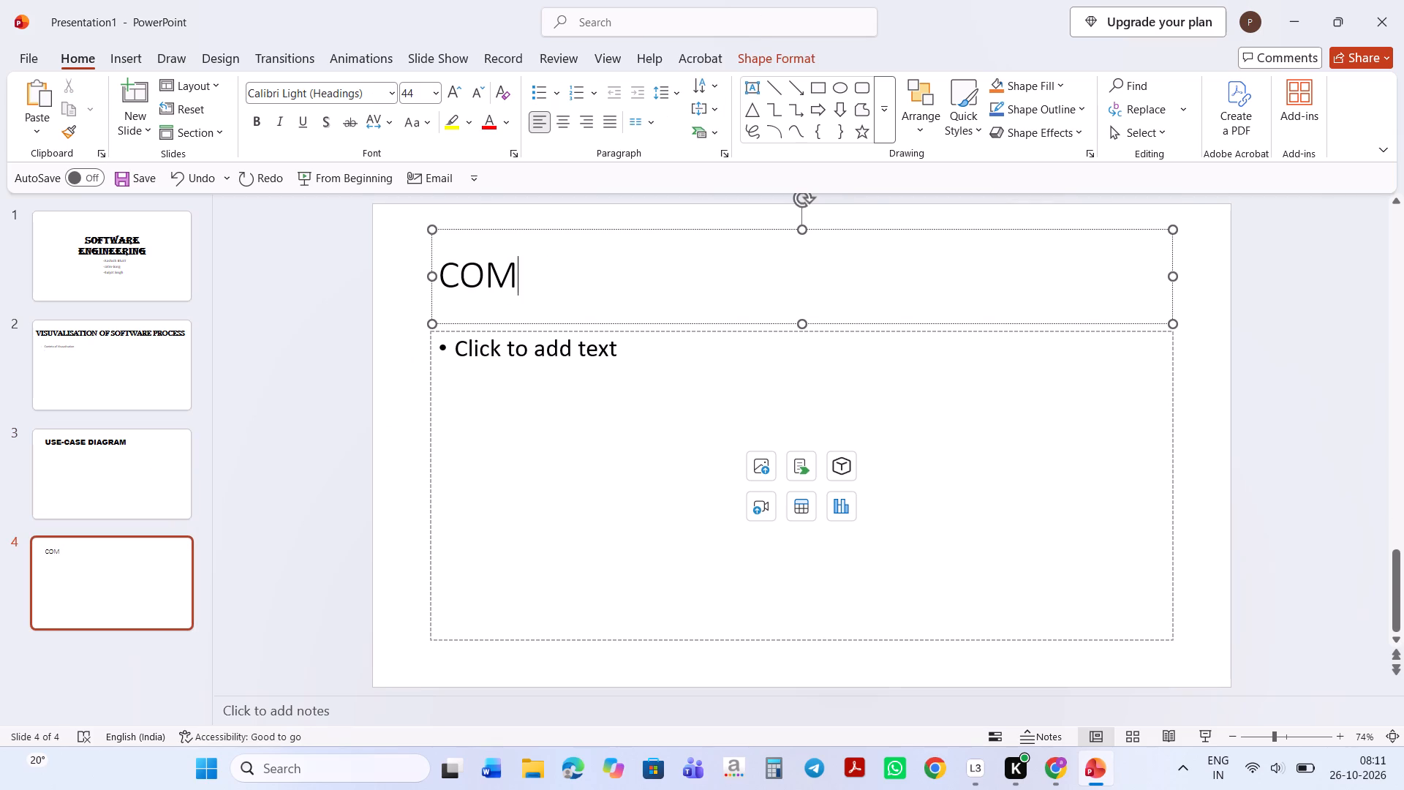
{"action": "key", "text": "p"}
{"action": "type", "text": "ONENTS OF"}
{"action": "key", "text": "space"}
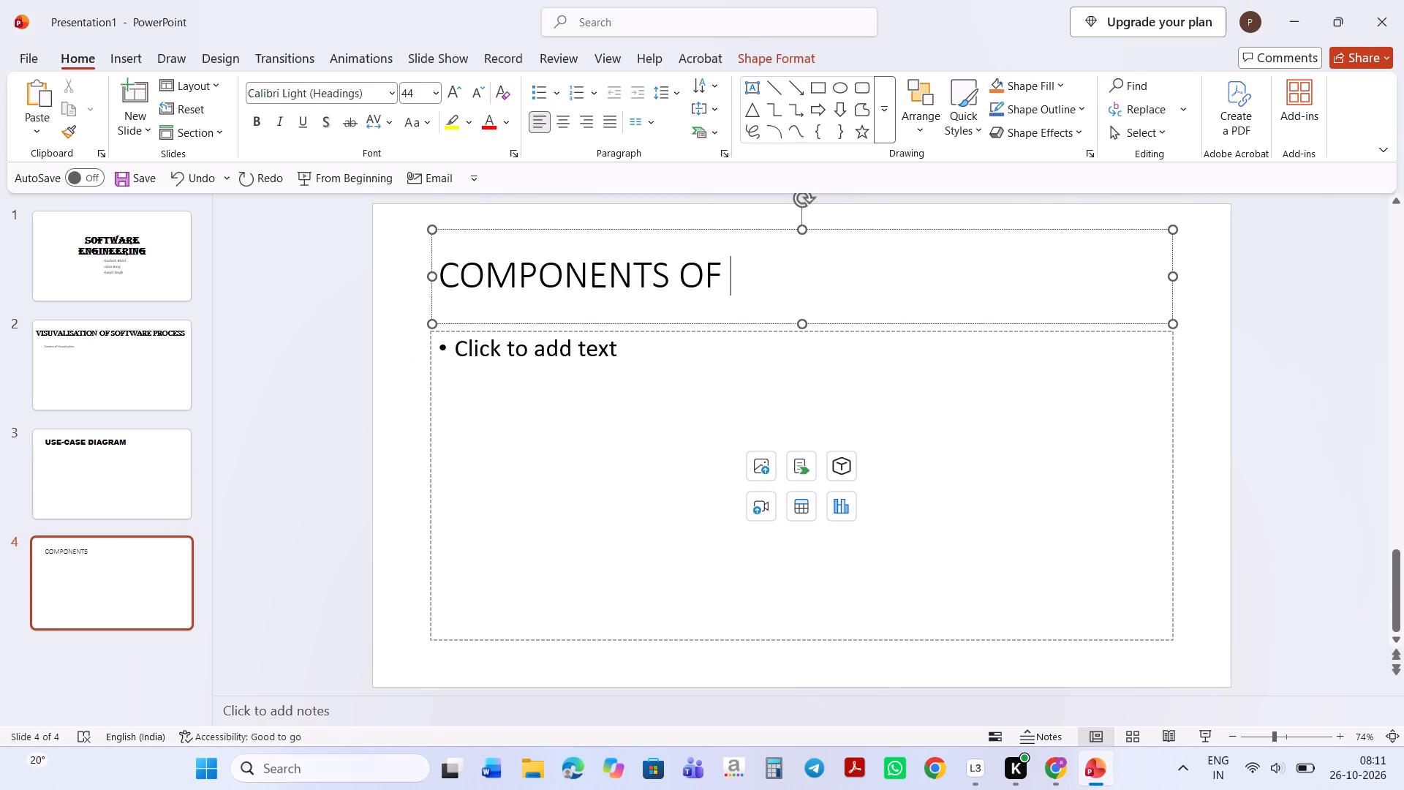
{"action": "type", "text": "USE"}
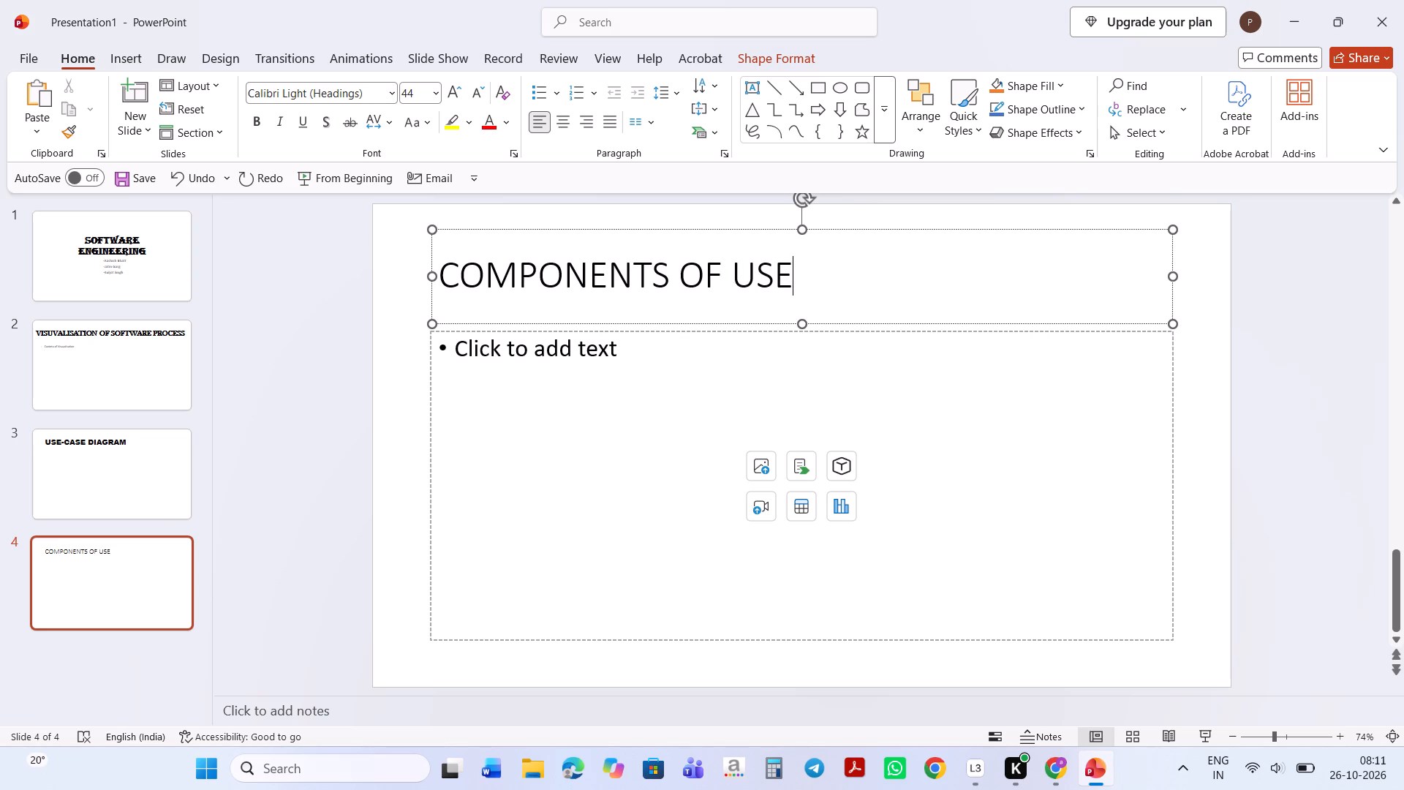
{"action": "type", "text": "-CASE DIAGRAM"}
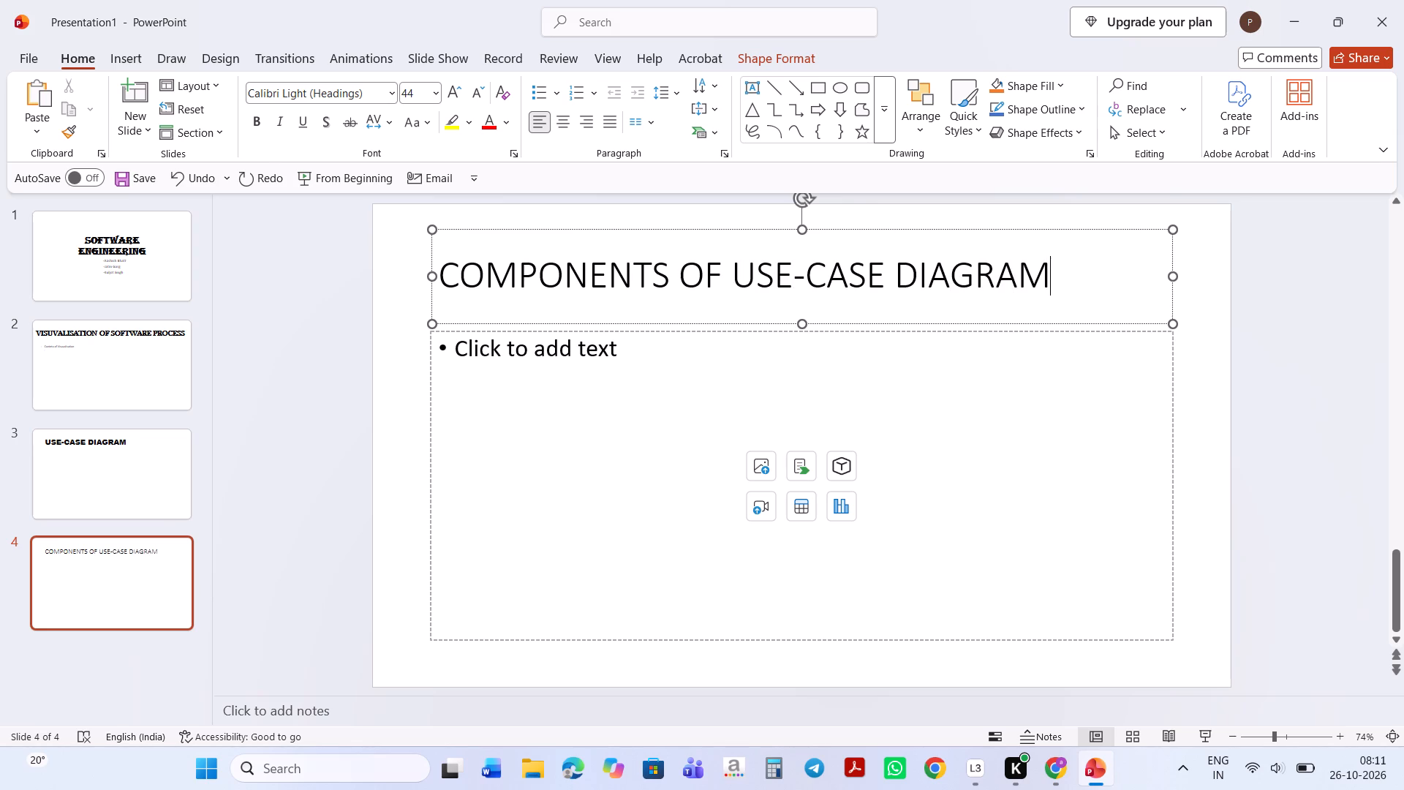
Format slide 4's entire title text as bold in the Aptos Narrow font.
{"action": "key", "text": "ctrl+a"}
{"action": "left_click", "coordinate": [264, 134]}
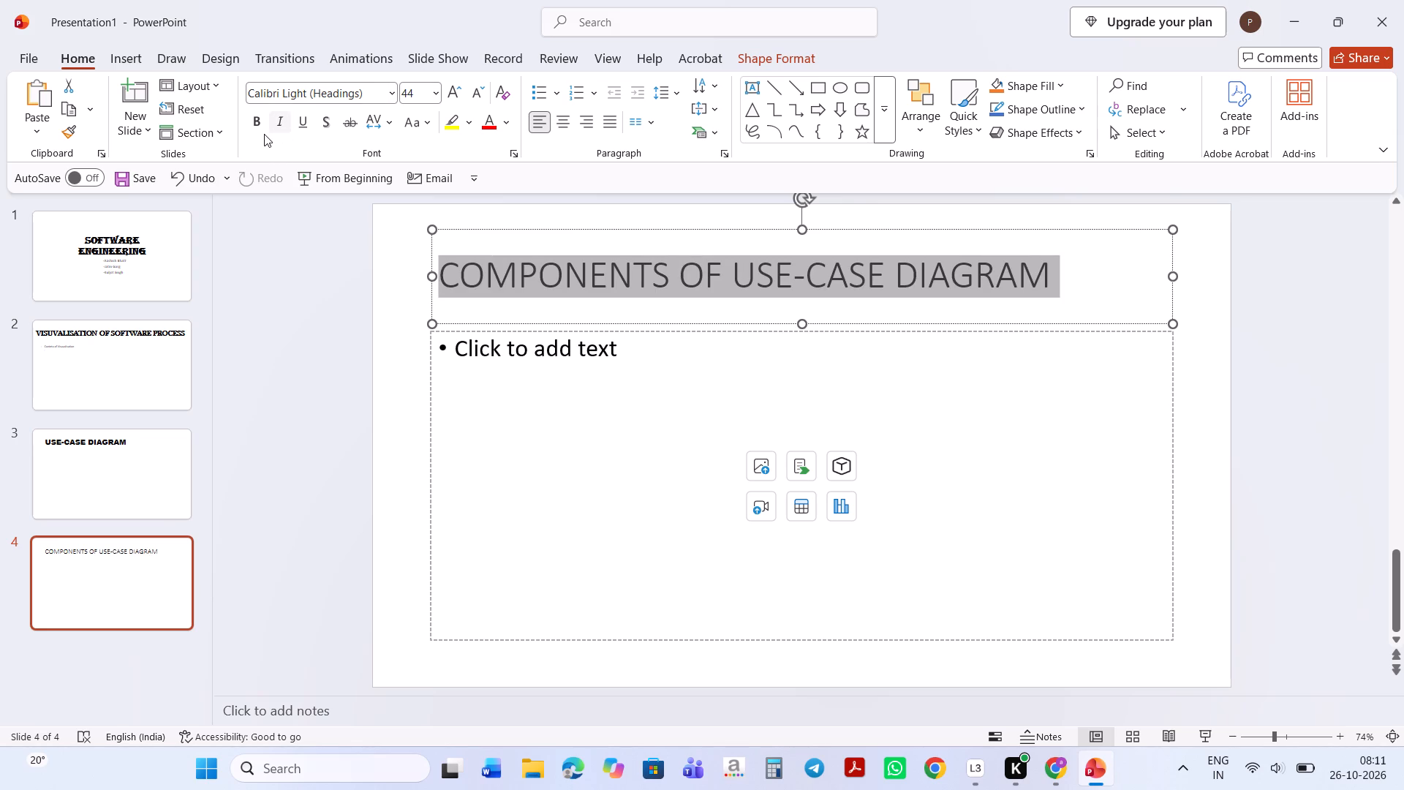
{"action": "left_click", "coordinate": [254, 124]}
{"action": "left_click", "coordinate": [393, 92]}
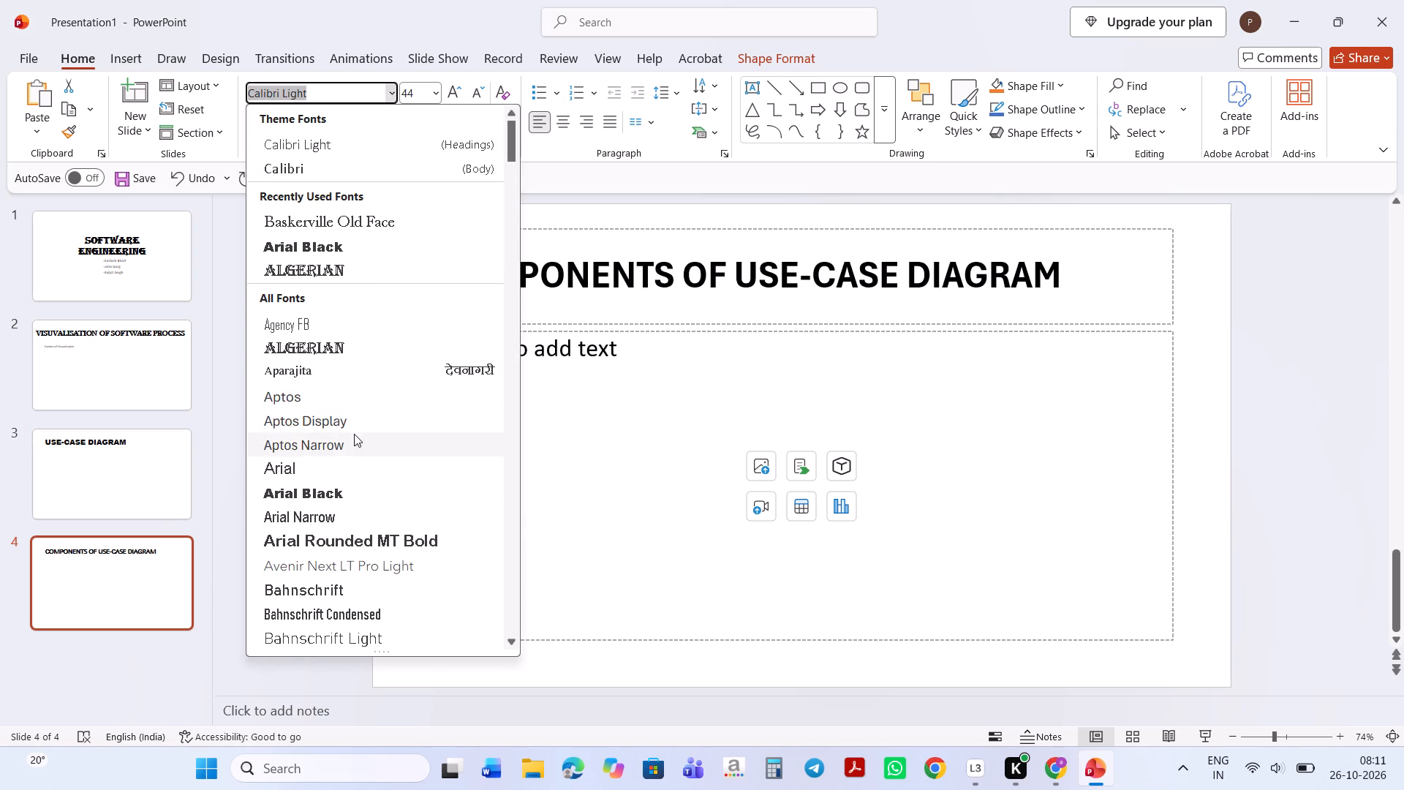
{"action": "left_click", "coordinate": [354, 434]}
{"action": "left_click", "coordinate": [641, 393]}
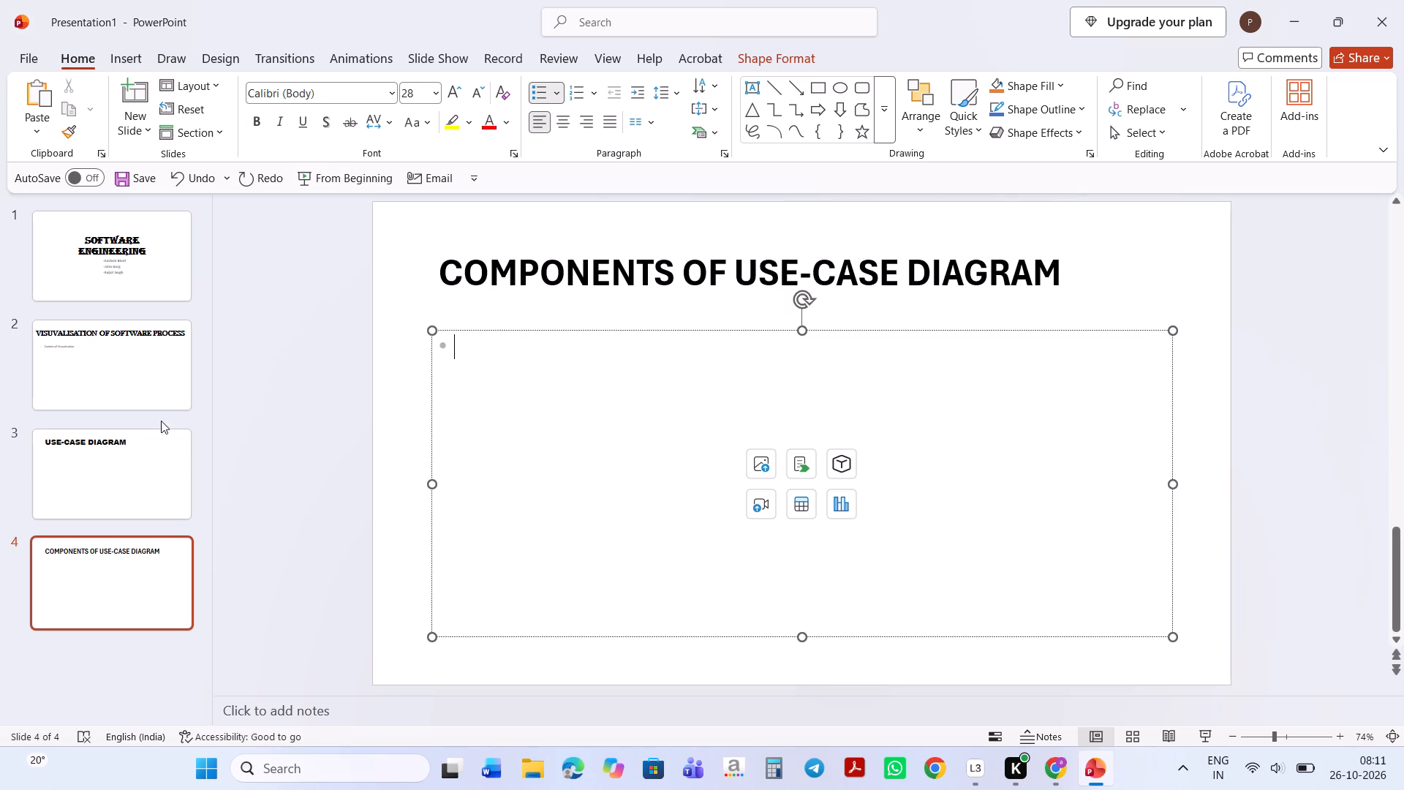
Add a new Content with Caption slide after slide 4, the COMPONENTS OF USE-CASE DIAGRAM slide.
{"action": "left_click", "coordinate": [132, 259]}
{"action": "left_click", "coordinate": [115, 335]}
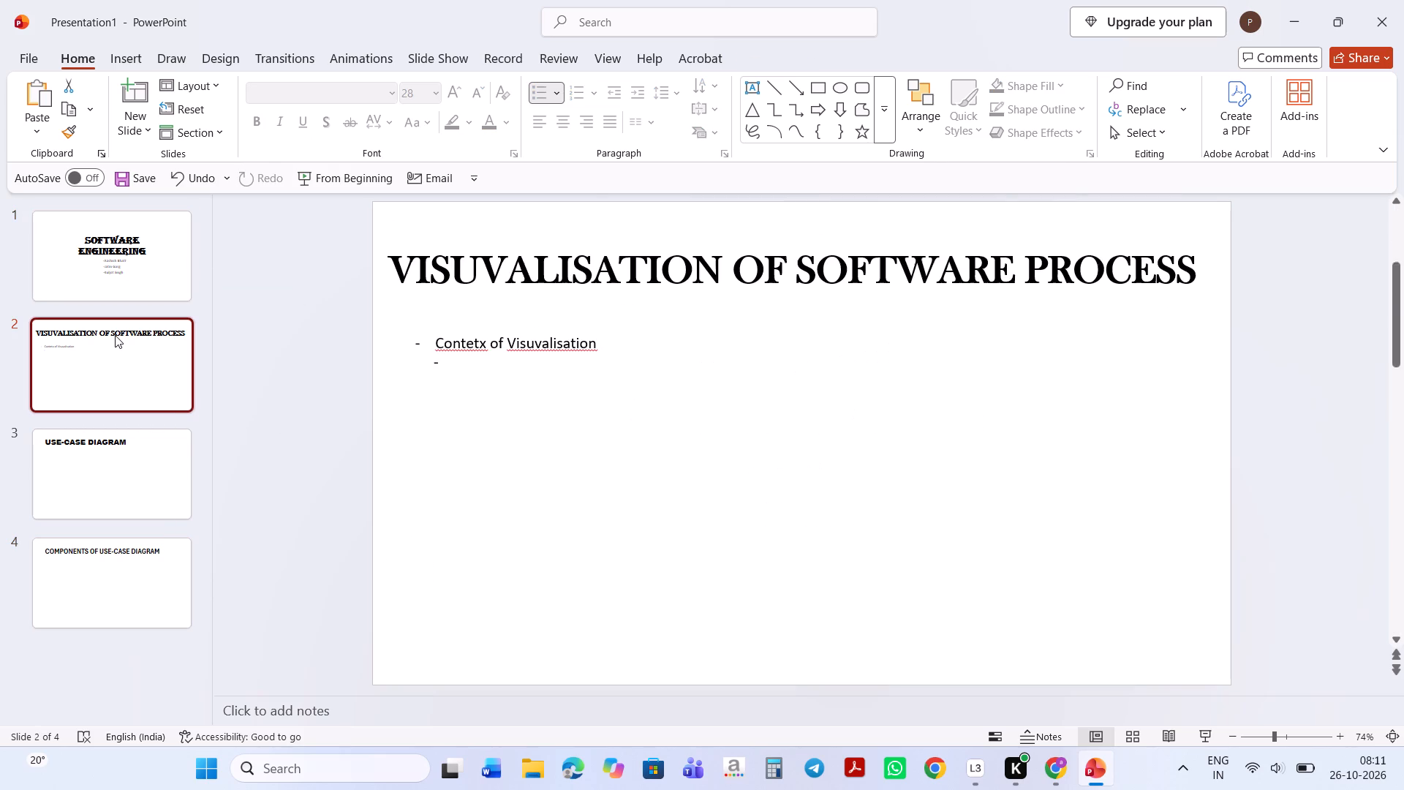
{"action": "left_click", "coordinate": [114, 393]}
{"action": "left_click", "coordinate": [117, 467]}
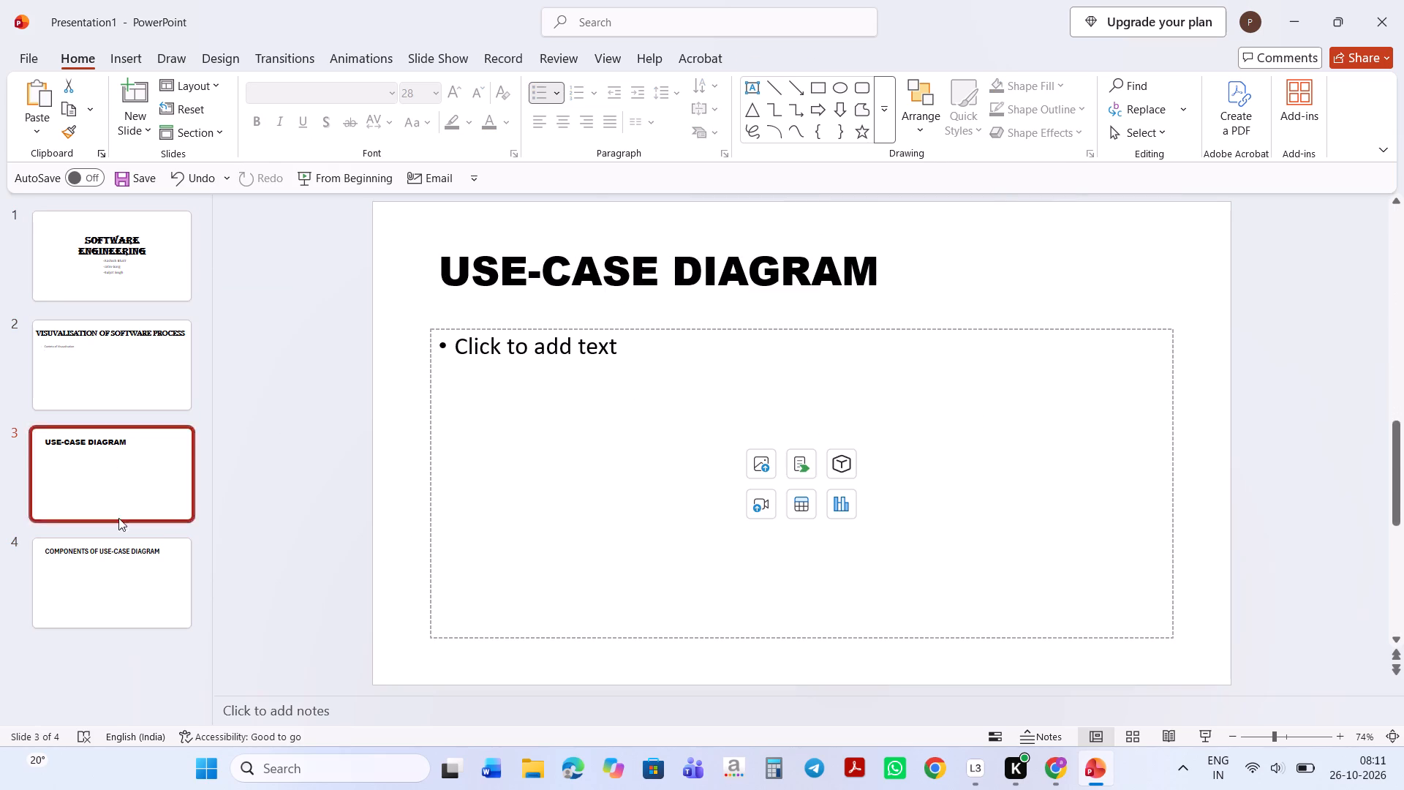
{"action": "left_click", "coordinate": [117, 551]}
{"action": "left_click", "coordinate": [774, 297]}
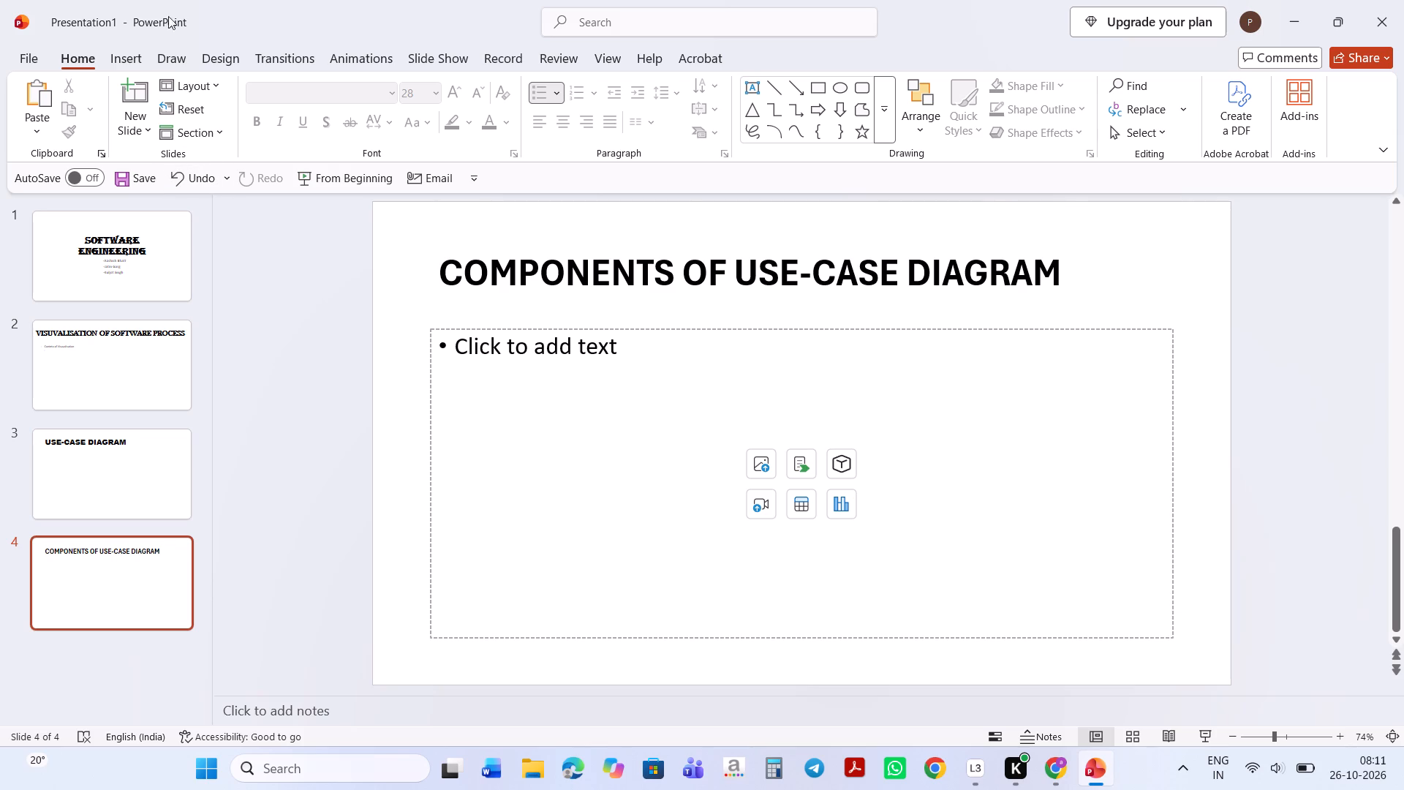
{"action": "double_click", "coordinate": [147, 116]}
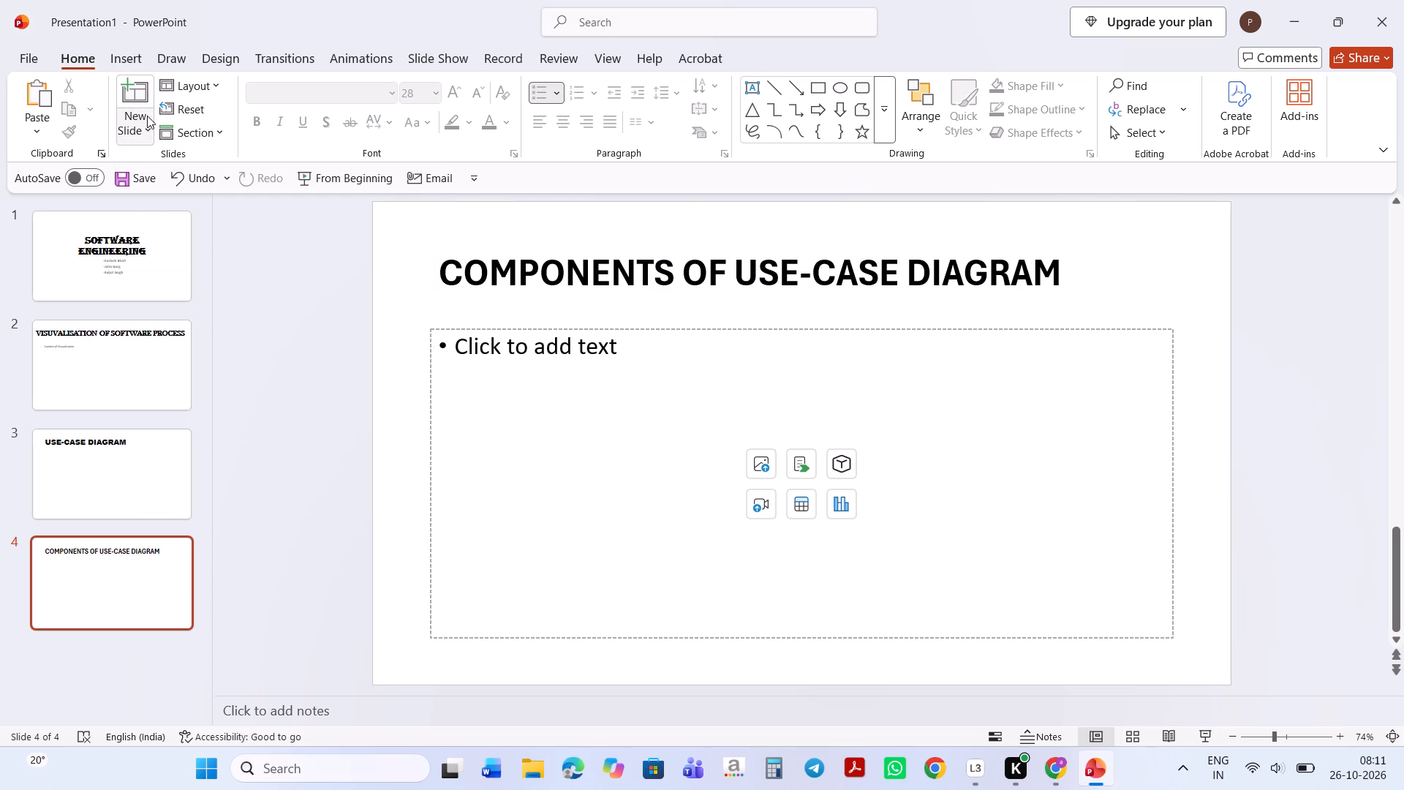
{"action": "left_click", "coordinate": [143, 110]}
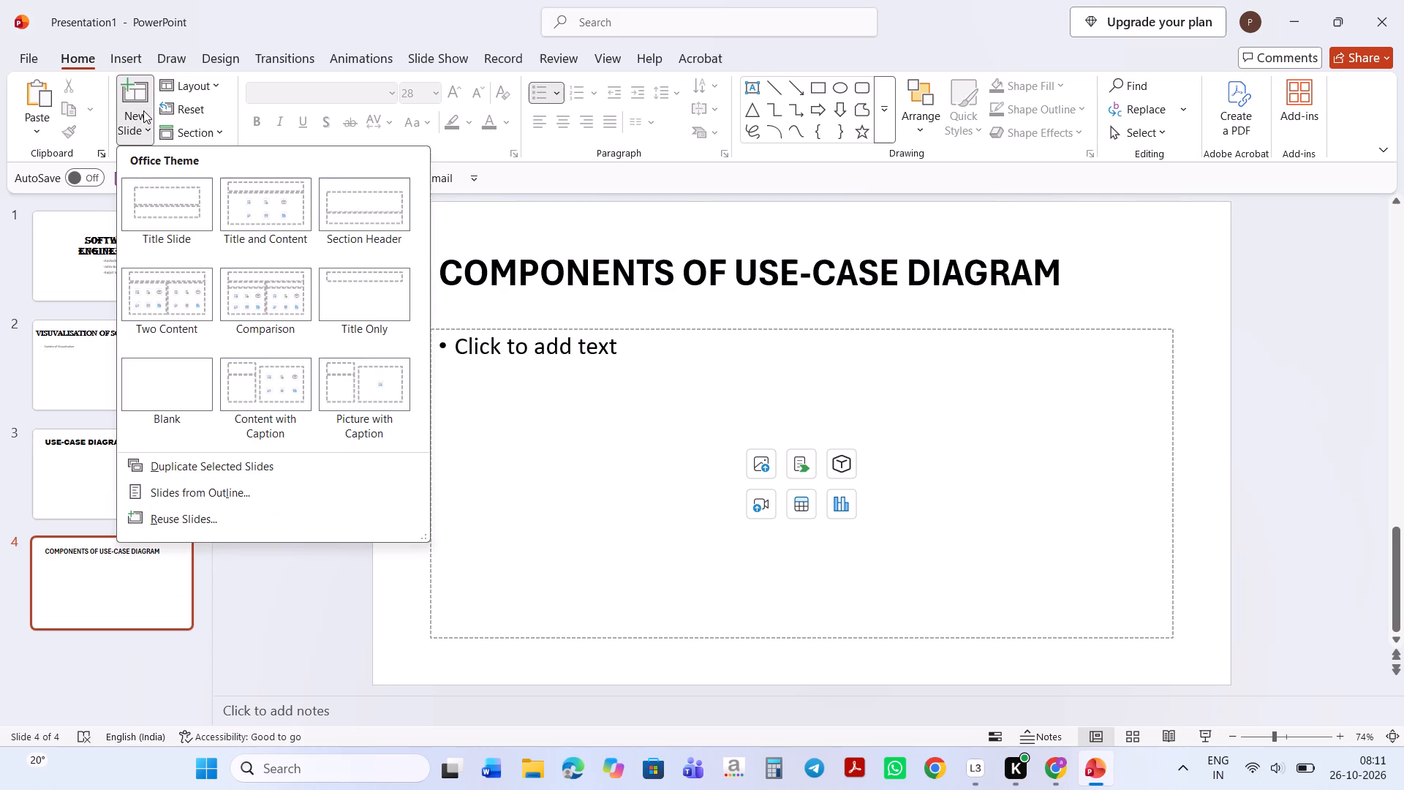
{"action": "left_click", "coordinate": [265, 400]}
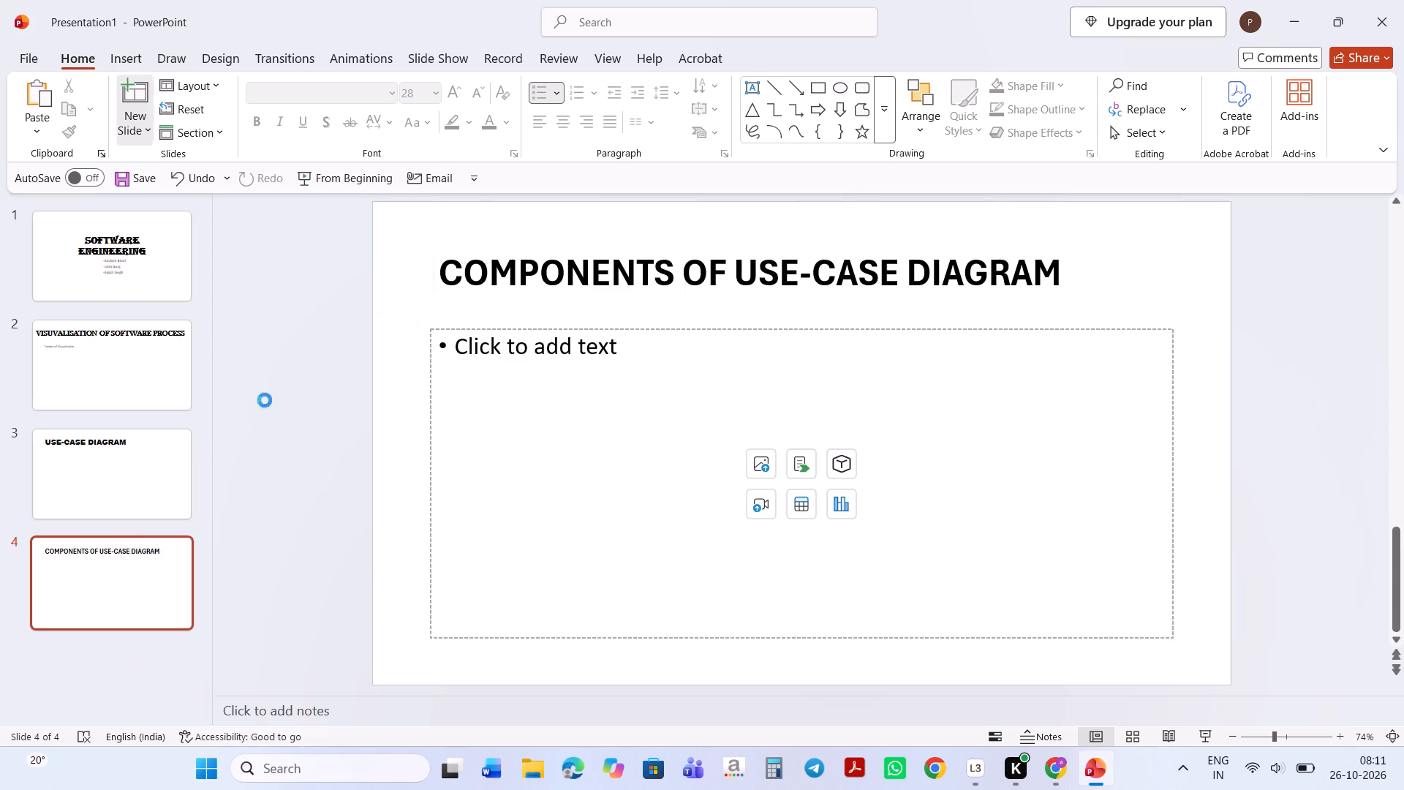
Enter "EXAMPLE 1" as the title of slide 5.
{"action": "left_click", "coordinate": [596, 319]}
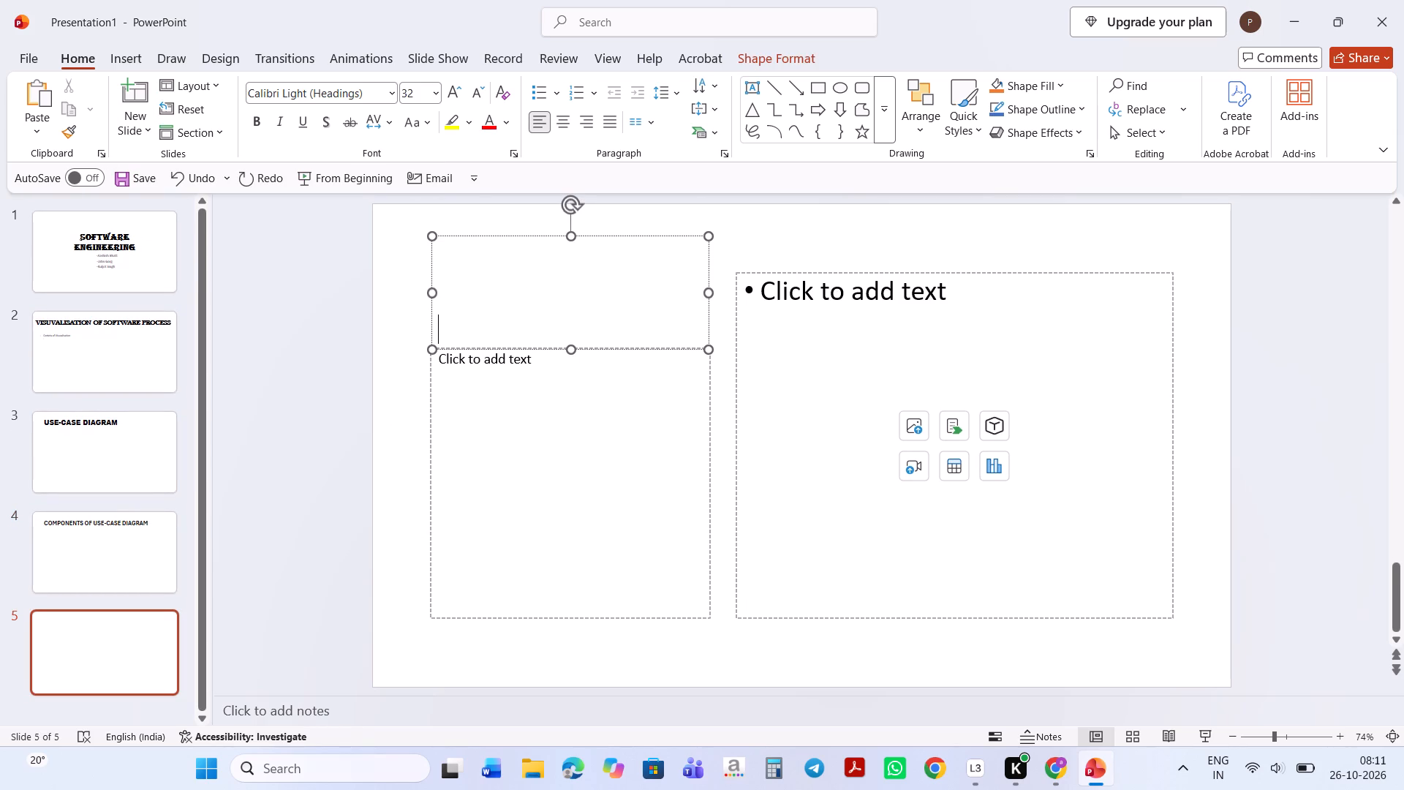
{"action": "type", "text": "EXAMPLE"}
{"action": "key", "text": "space"}
{"action": "type", "text": "1"}
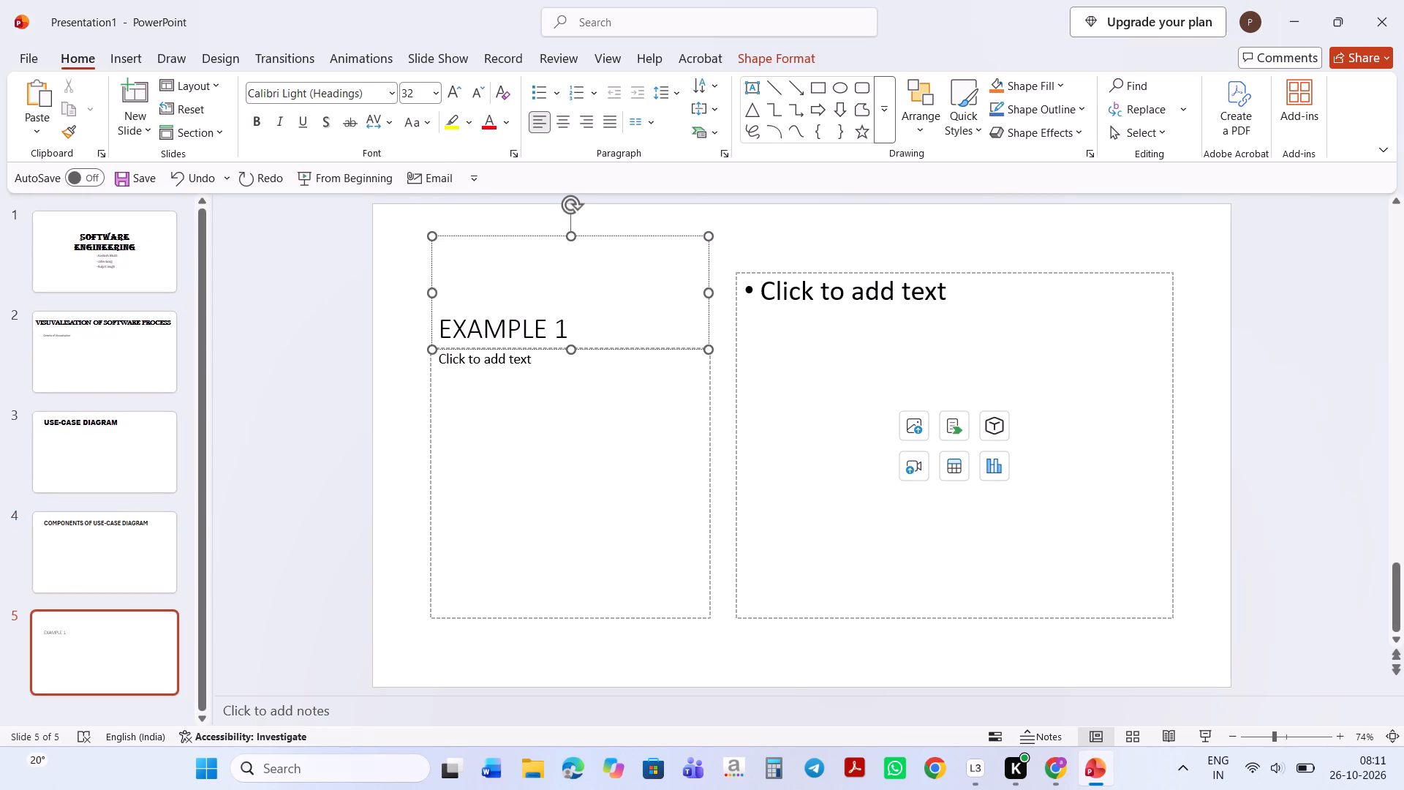
Set slide 5's entire EXAMPLE 1 title text in the Cooper Black font.
{"action": "key", "text": "ctrl+a"}
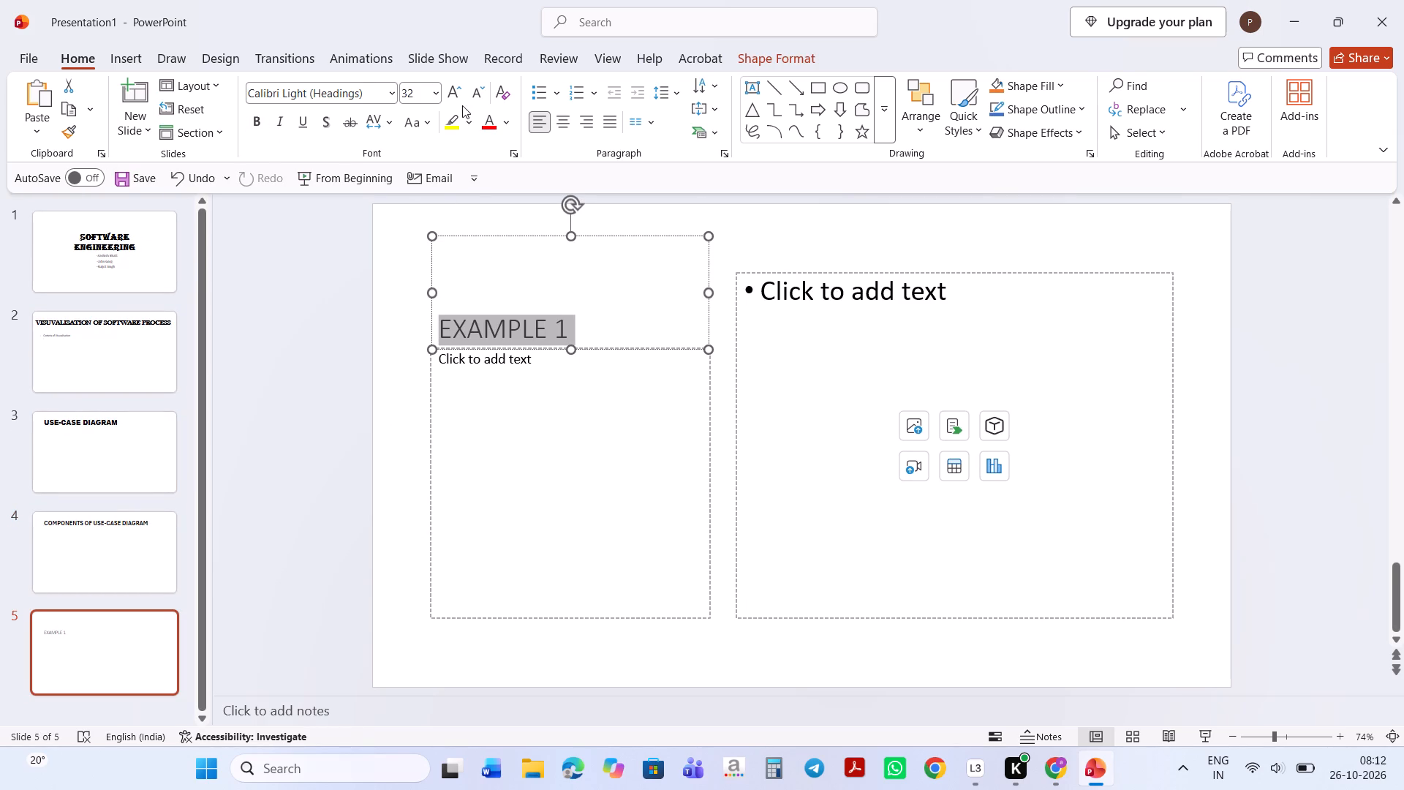
{"action": "left_click", "coordinate": [392, 90]}
{"action": "scroll", "coordinate": [380, 551], "scroll_direction": "down", "scroll_amount": 7}
{"action": "left_click", "coordinate": [367, 503]}
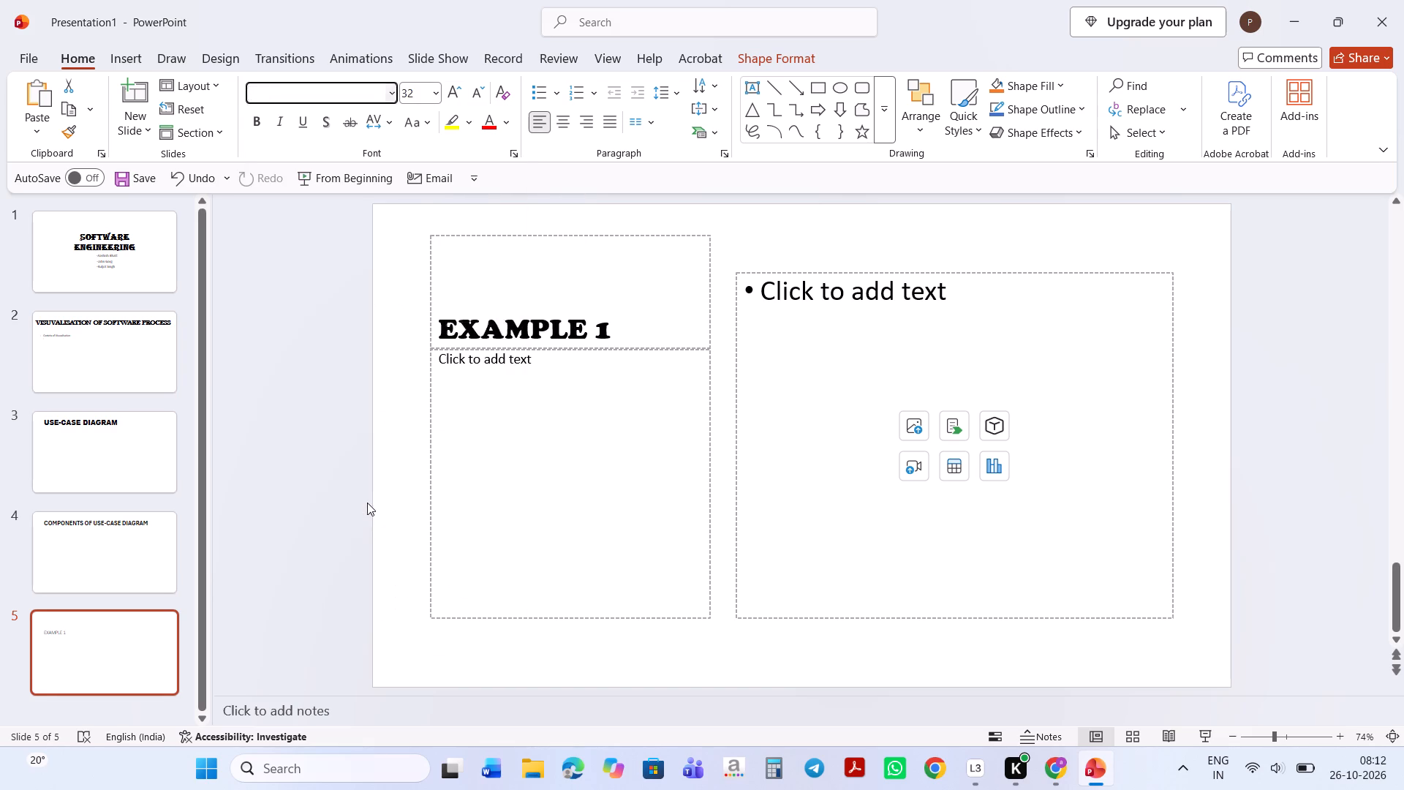
{"action": "left_click", "coordinate": [678, 399]}
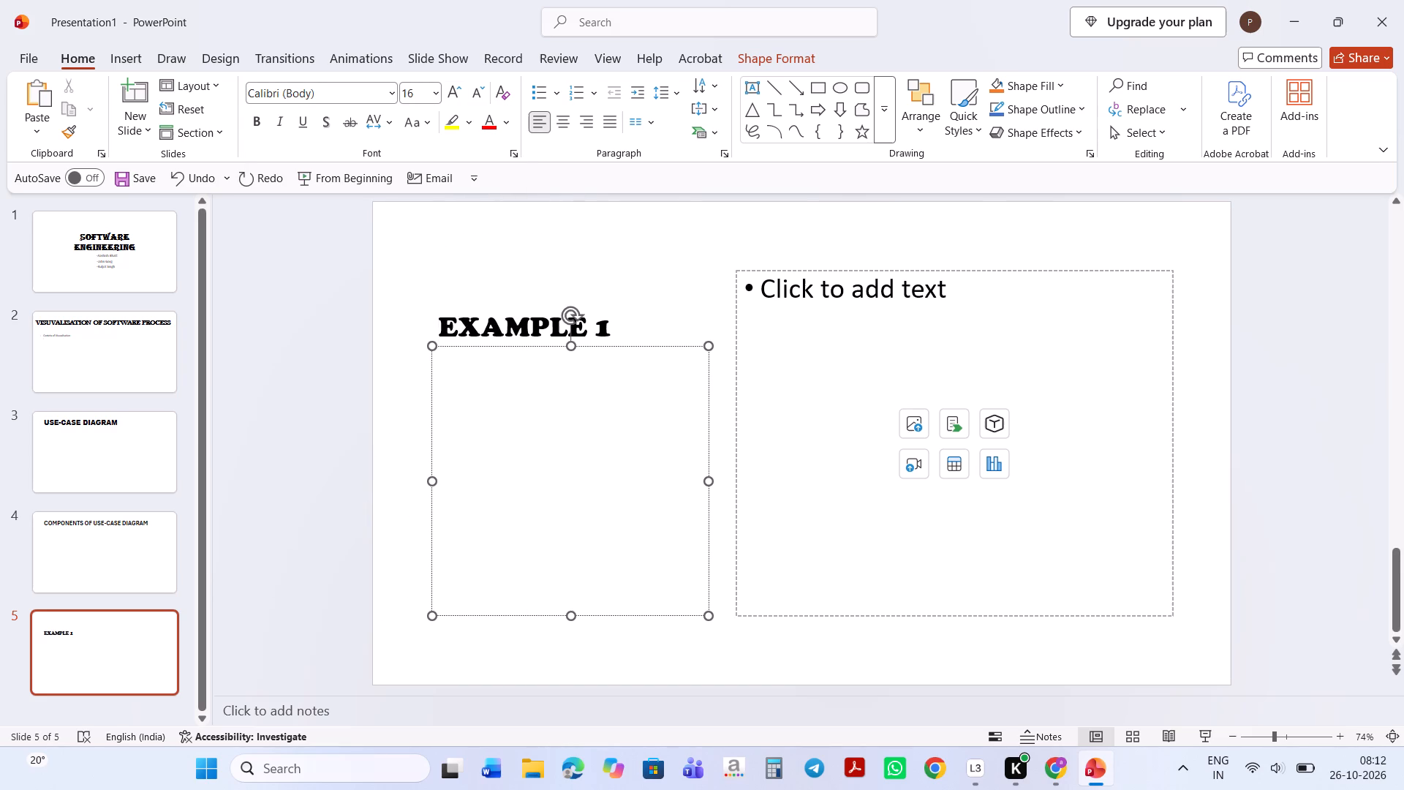
{"action": "left_click", "coordinate": [581, 388]}
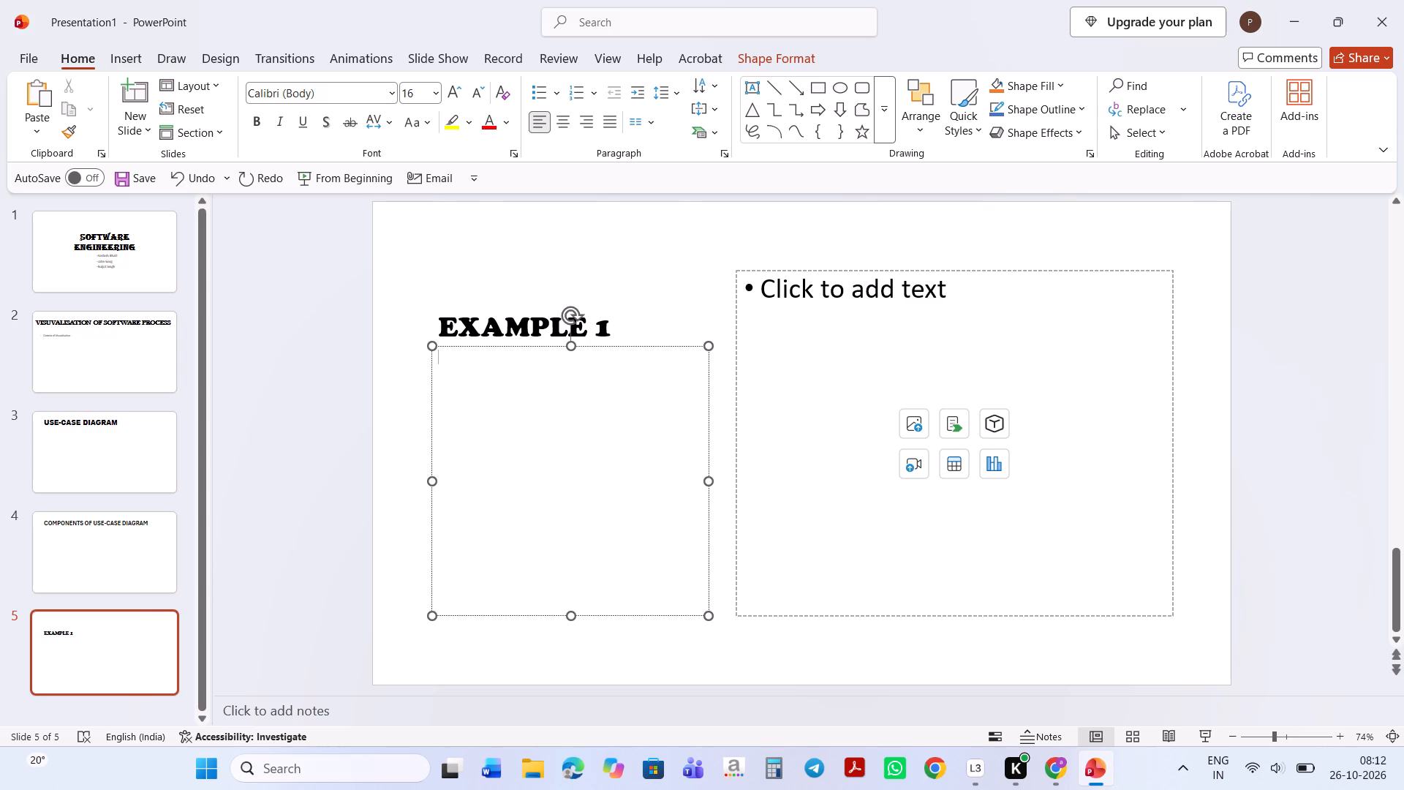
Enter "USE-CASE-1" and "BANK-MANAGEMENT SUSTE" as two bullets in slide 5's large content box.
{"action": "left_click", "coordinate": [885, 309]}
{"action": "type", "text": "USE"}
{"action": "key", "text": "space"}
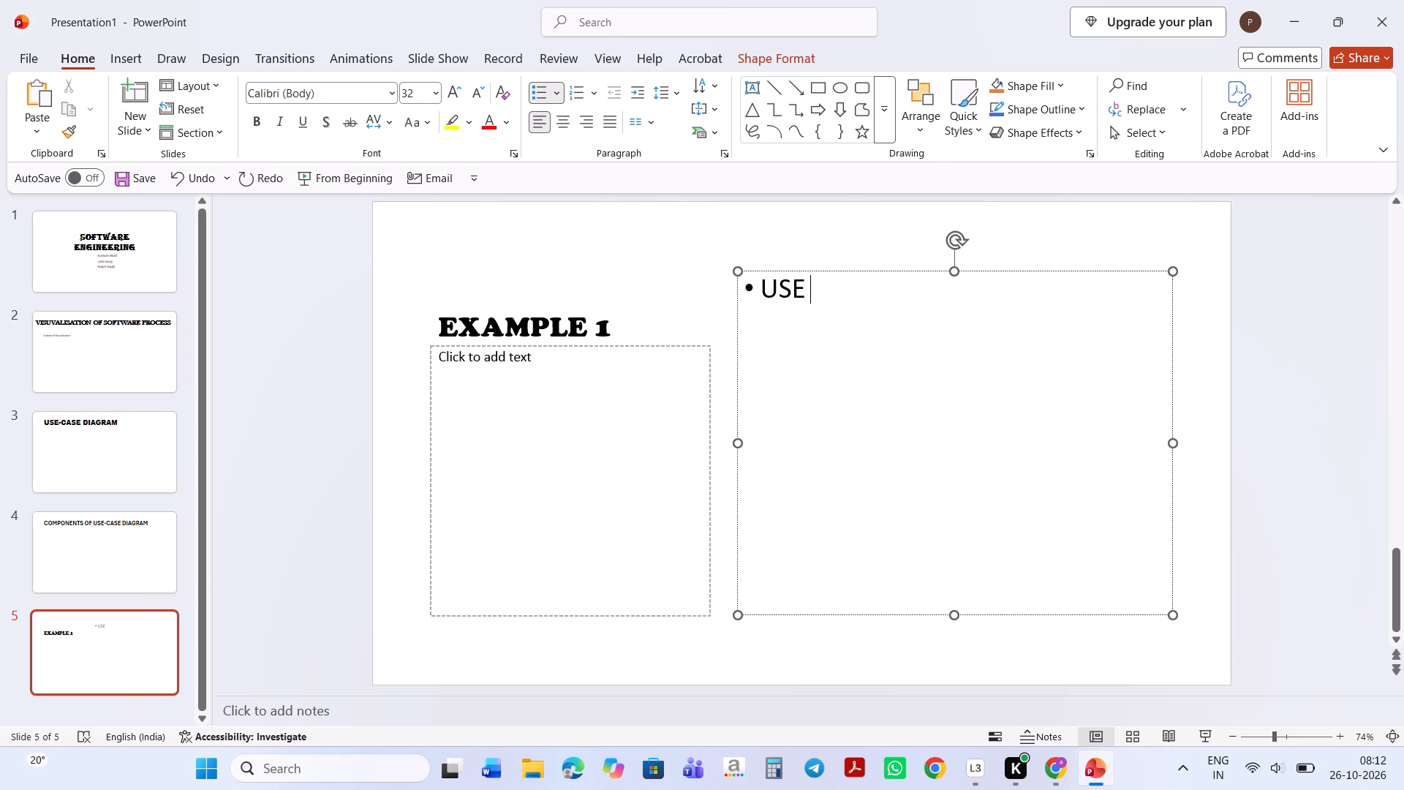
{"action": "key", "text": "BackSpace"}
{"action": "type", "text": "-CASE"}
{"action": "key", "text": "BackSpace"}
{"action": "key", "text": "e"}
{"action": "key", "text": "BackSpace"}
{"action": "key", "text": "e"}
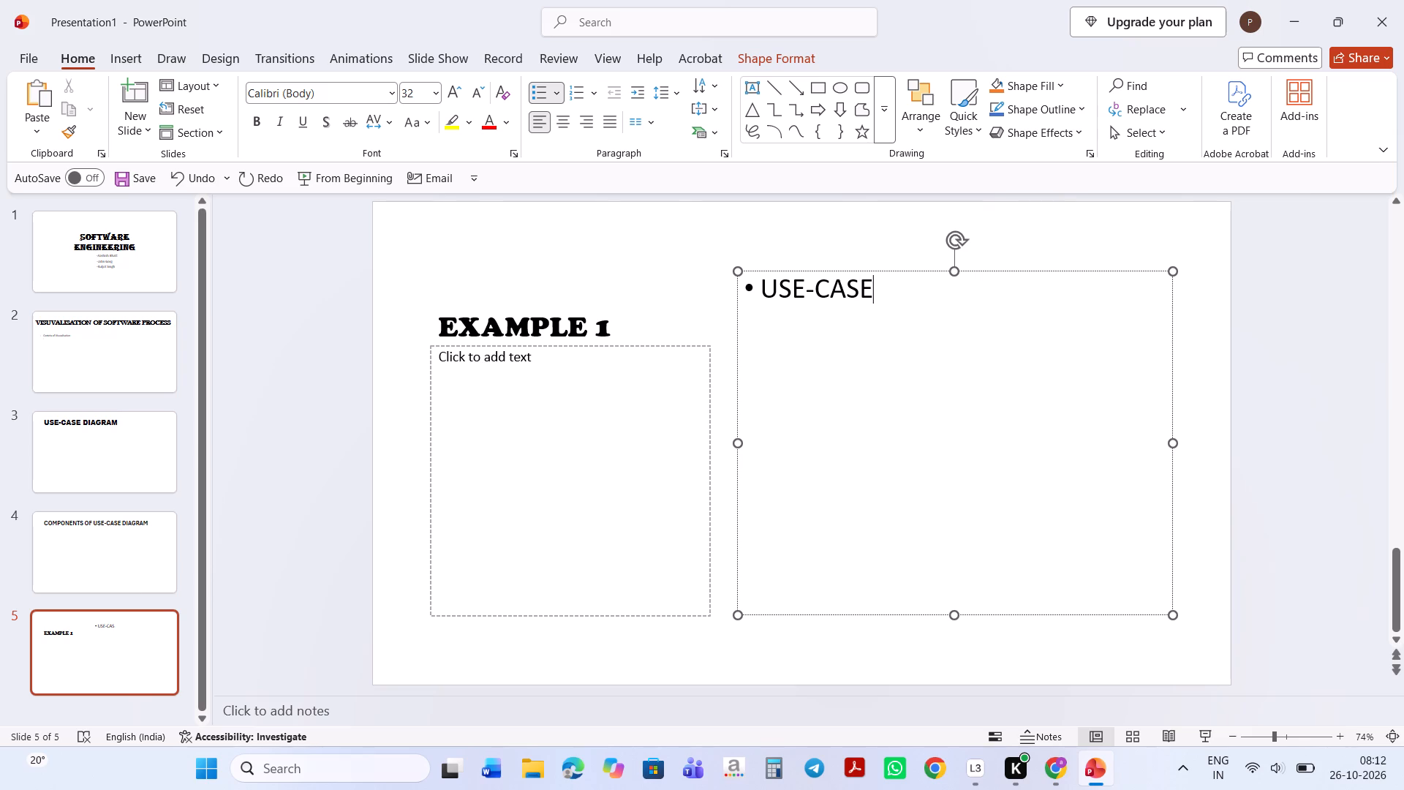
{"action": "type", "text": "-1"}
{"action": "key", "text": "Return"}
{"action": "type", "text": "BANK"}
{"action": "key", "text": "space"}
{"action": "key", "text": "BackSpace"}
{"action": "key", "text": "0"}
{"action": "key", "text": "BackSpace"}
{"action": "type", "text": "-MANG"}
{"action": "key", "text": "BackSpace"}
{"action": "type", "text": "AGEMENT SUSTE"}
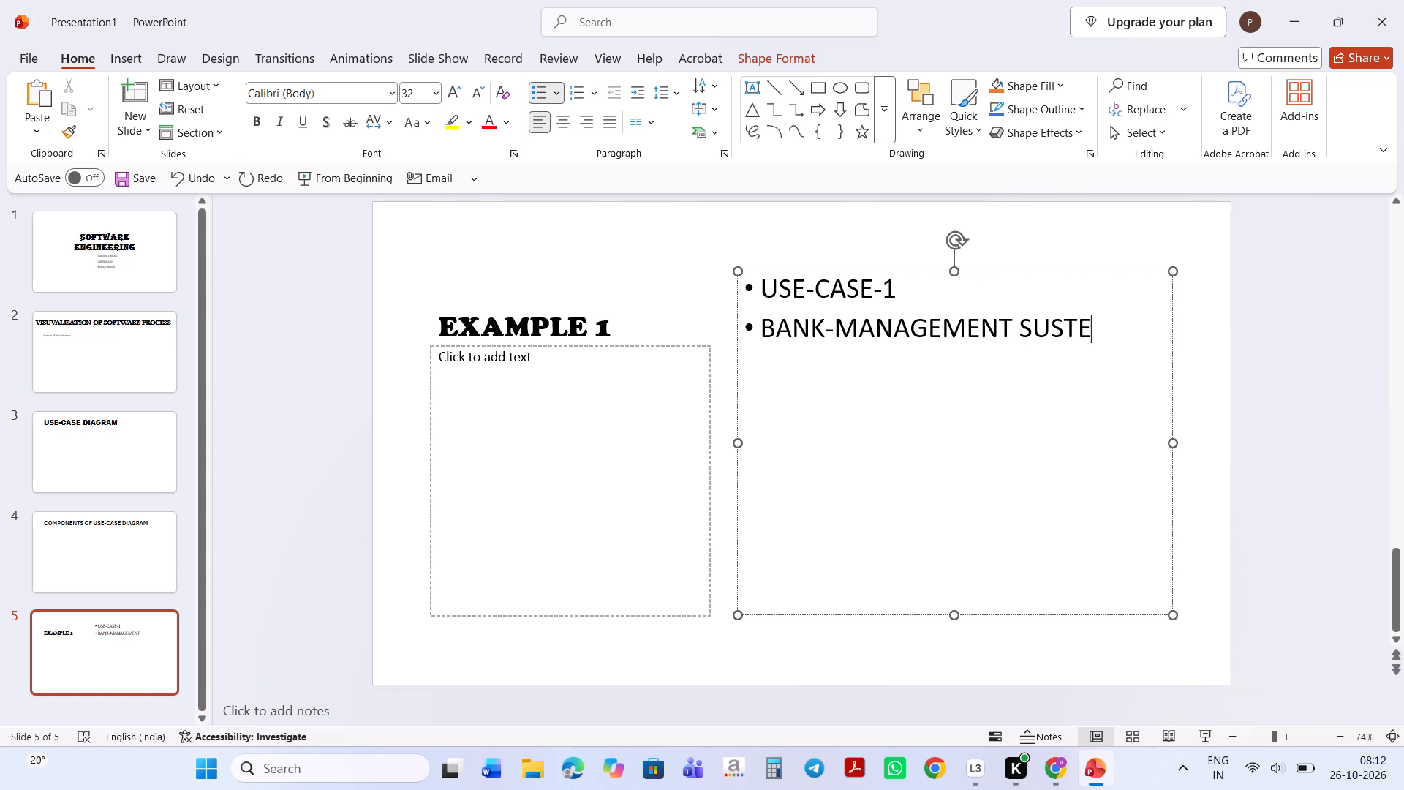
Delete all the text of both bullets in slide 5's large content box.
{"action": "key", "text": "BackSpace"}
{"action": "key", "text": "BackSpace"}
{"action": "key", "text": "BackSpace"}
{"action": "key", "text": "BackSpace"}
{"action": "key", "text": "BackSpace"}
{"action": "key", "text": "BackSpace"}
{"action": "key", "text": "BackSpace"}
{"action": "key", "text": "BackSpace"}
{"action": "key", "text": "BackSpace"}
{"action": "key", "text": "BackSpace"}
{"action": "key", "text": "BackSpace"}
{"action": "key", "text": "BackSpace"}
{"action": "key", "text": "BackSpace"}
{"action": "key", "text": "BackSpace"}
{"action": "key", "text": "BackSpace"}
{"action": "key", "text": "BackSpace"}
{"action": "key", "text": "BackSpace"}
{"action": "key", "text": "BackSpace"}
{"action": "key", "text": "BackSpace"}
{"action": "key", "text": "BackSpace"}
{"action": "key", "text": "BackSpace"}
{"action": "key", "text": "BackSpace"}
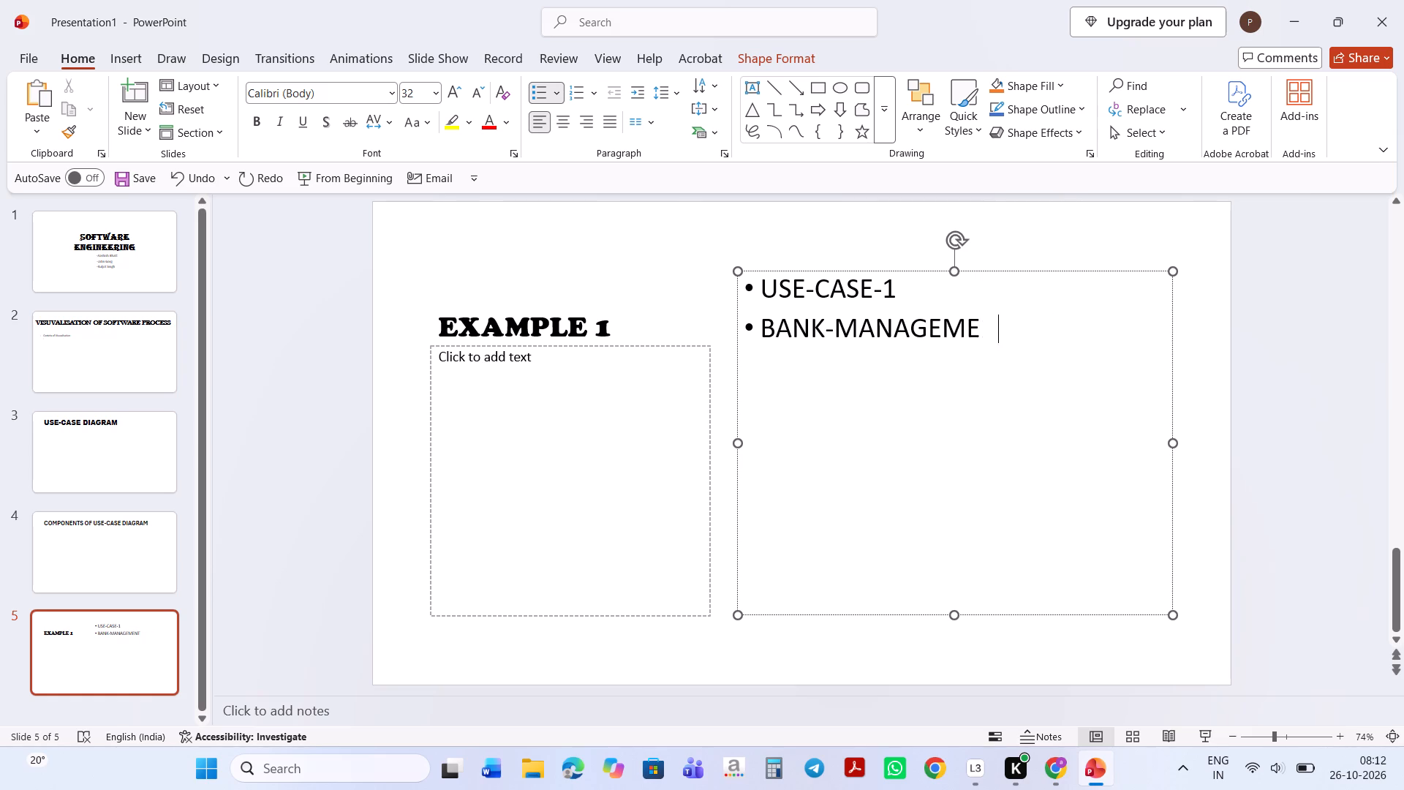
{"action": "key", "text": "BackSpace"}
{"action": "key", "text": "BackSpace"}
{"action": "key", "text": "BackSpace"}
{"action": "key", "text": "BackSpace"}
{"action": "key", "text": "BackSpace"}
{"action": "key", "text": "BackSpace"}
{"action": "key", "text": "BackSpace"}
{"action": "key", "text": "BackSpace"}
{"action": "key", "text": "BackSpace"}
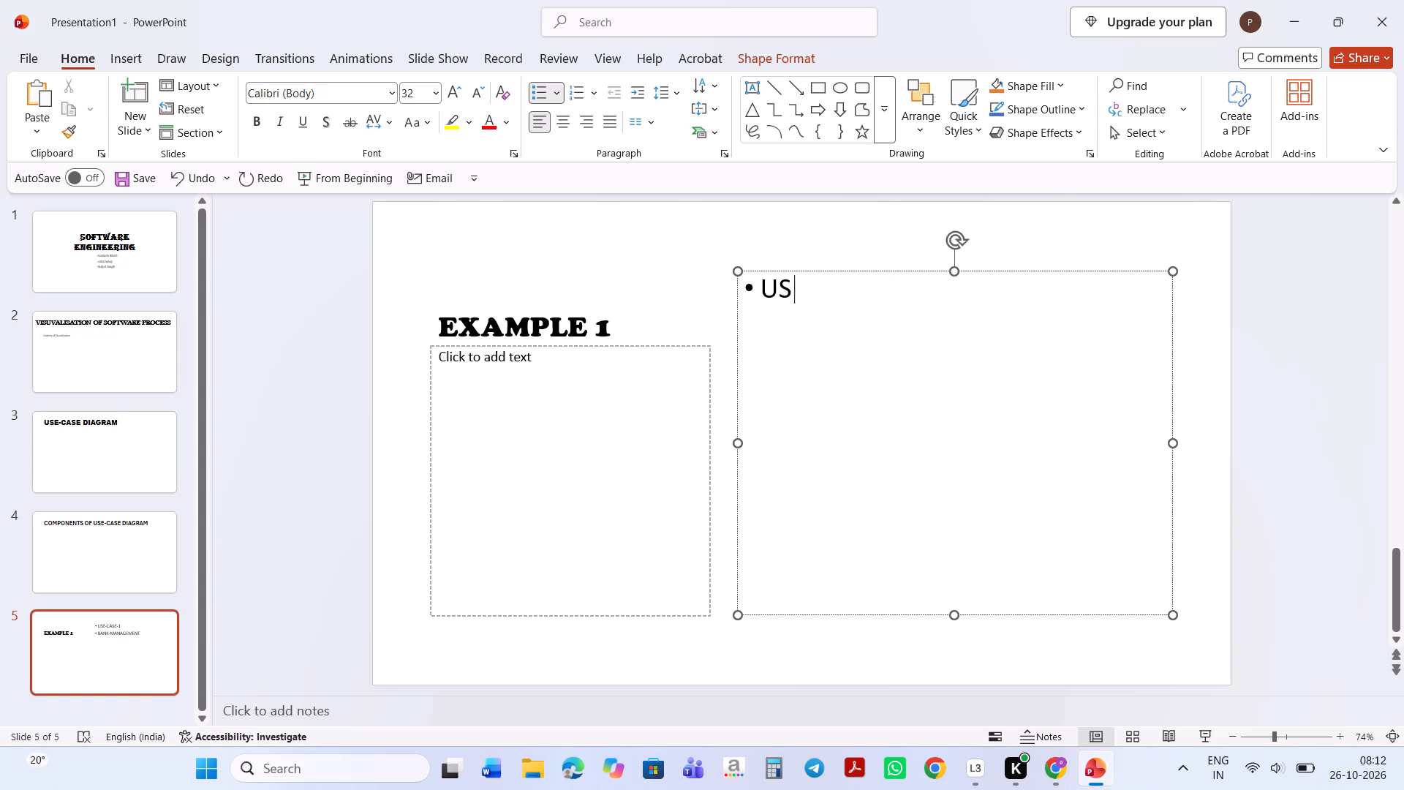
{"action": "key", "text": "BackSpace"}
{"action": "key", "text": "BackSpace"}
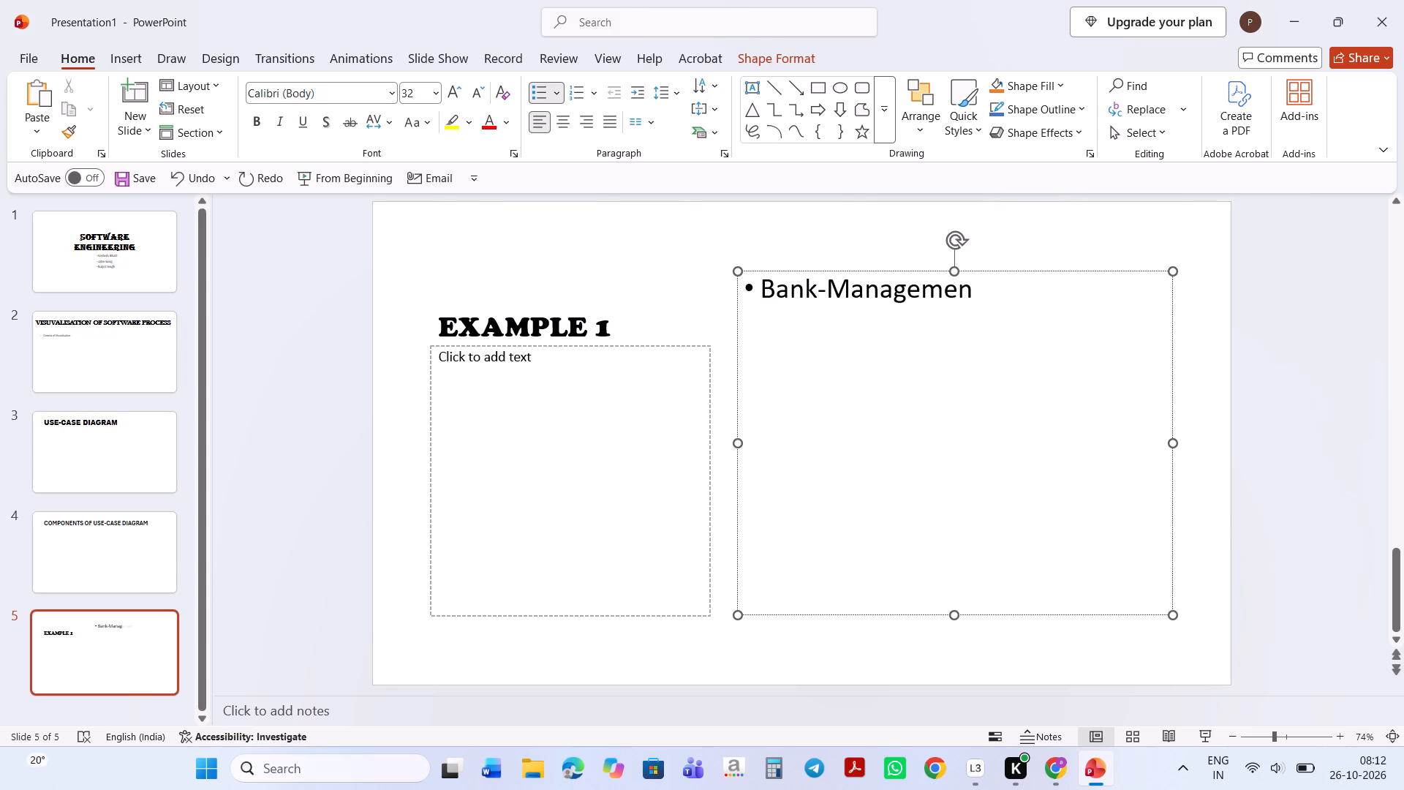
Enter "Bank-Management System" as the bullet in slide 5's large content box.
{"action": "type", "text": "ystem"}
Format the whole Bank-Management System bullet as italic and underlined in the Baskerville Old Face font.
{"action": "key", "text": "ctrl+a"}
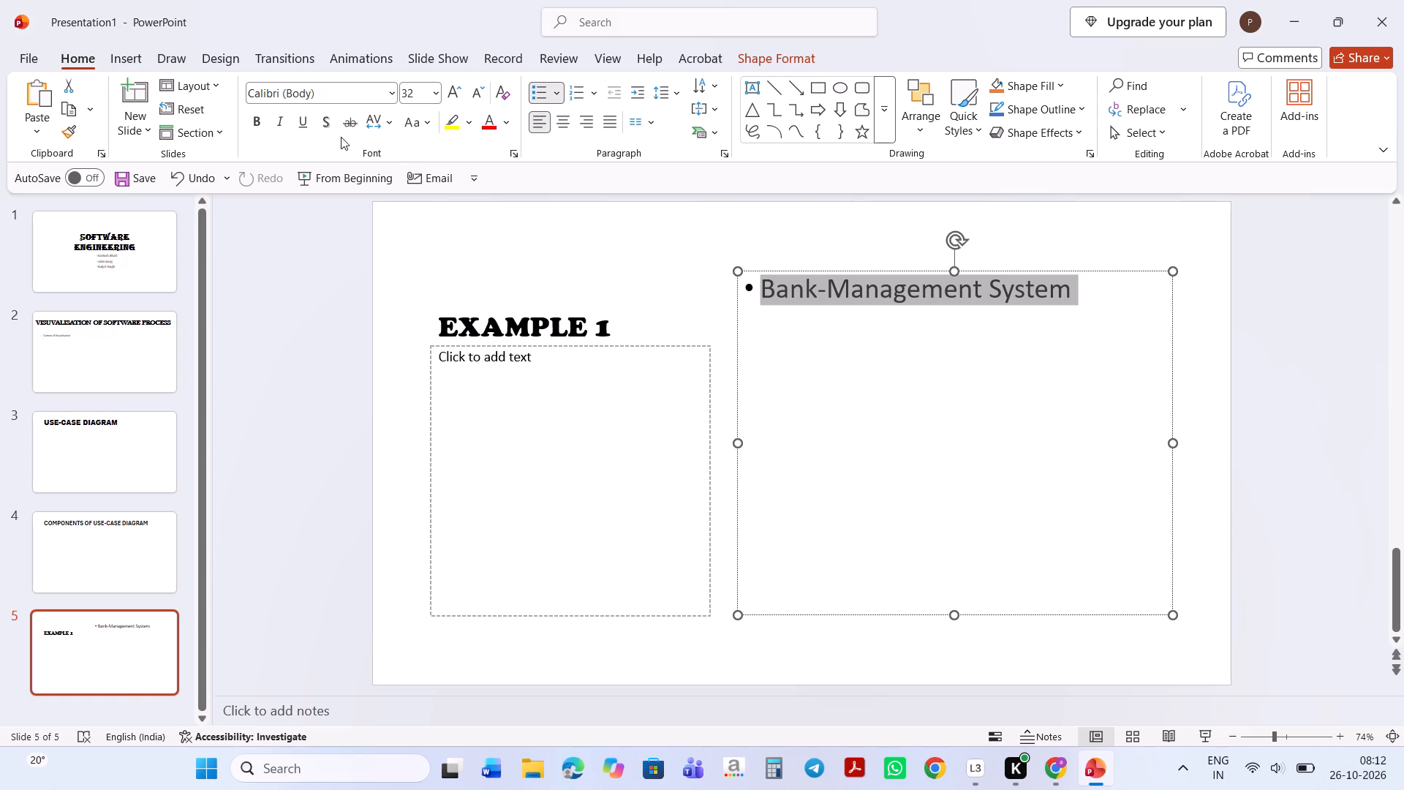
{"action": "left_click", "coordinate": [284, 125]}
{"action": "left_click", "coordinate": [301, 124]}
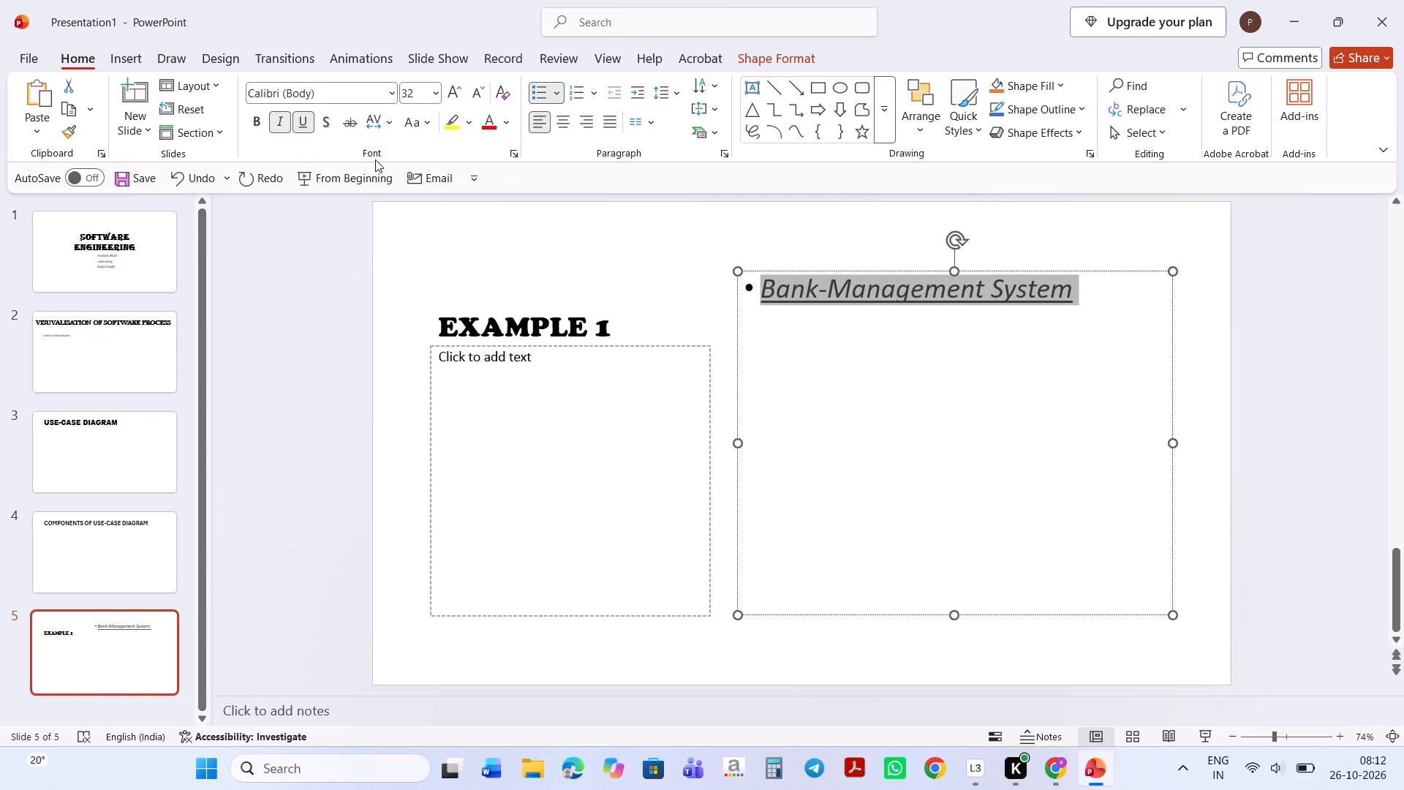
{"action": "left_click", "coordinate": [387, 96]}
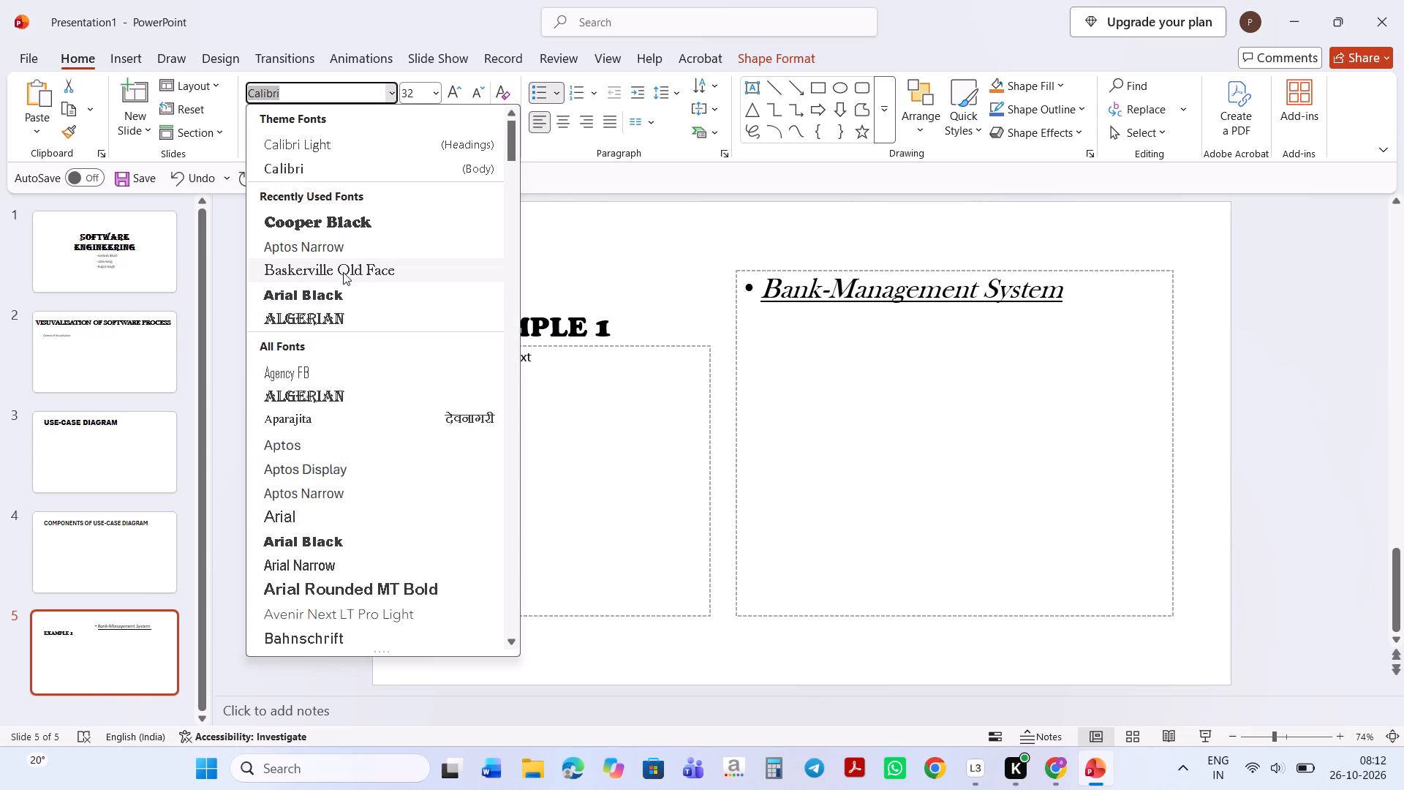
{"action": "left_click", "coordinate": [343, 272]}
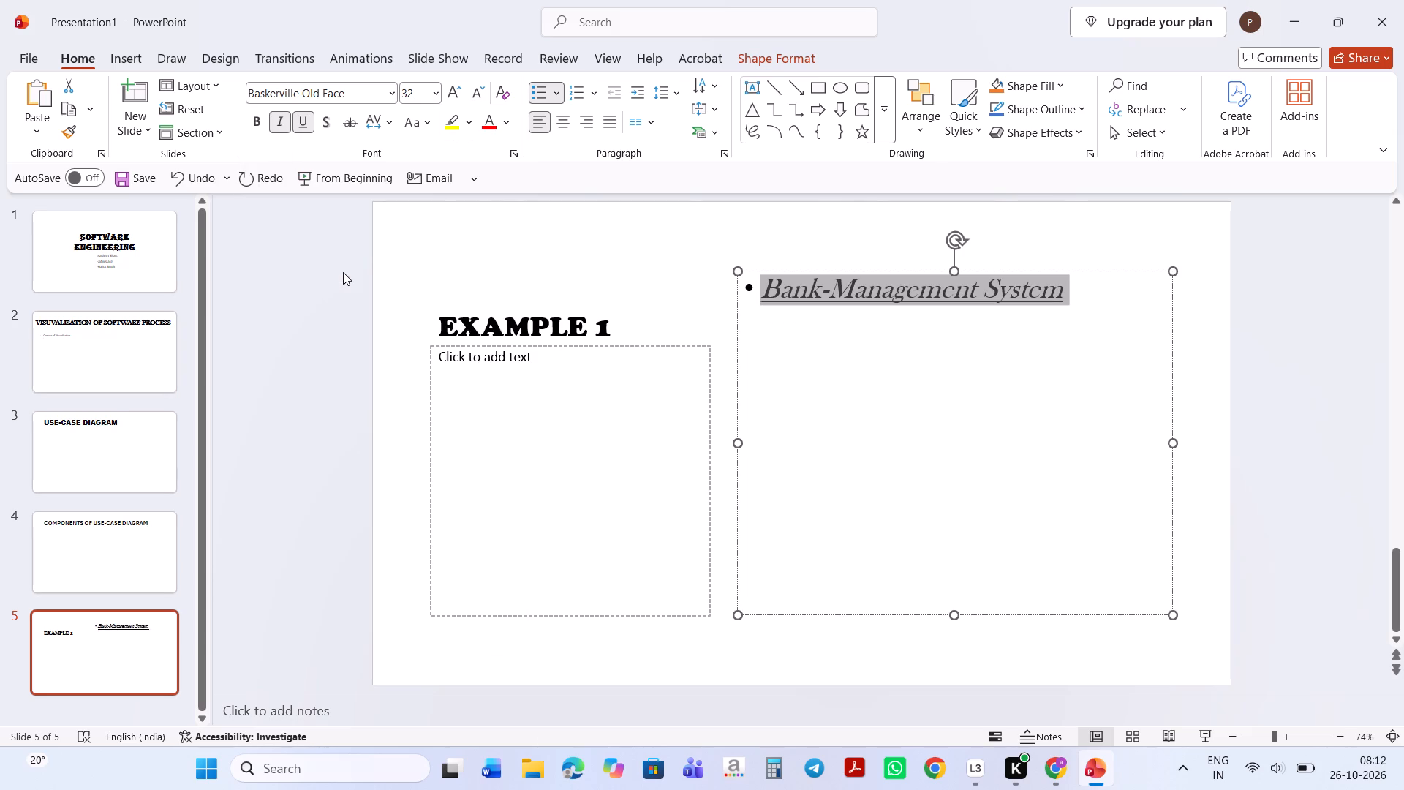
{"action": "left_click", "coordinate": [570, 481]}
Enlarge the Bank-Management System content box upward to the title box's top edge and downward towards the slide's lower edge.
{"action": "left_click", "coordinate": [1105, 351]}
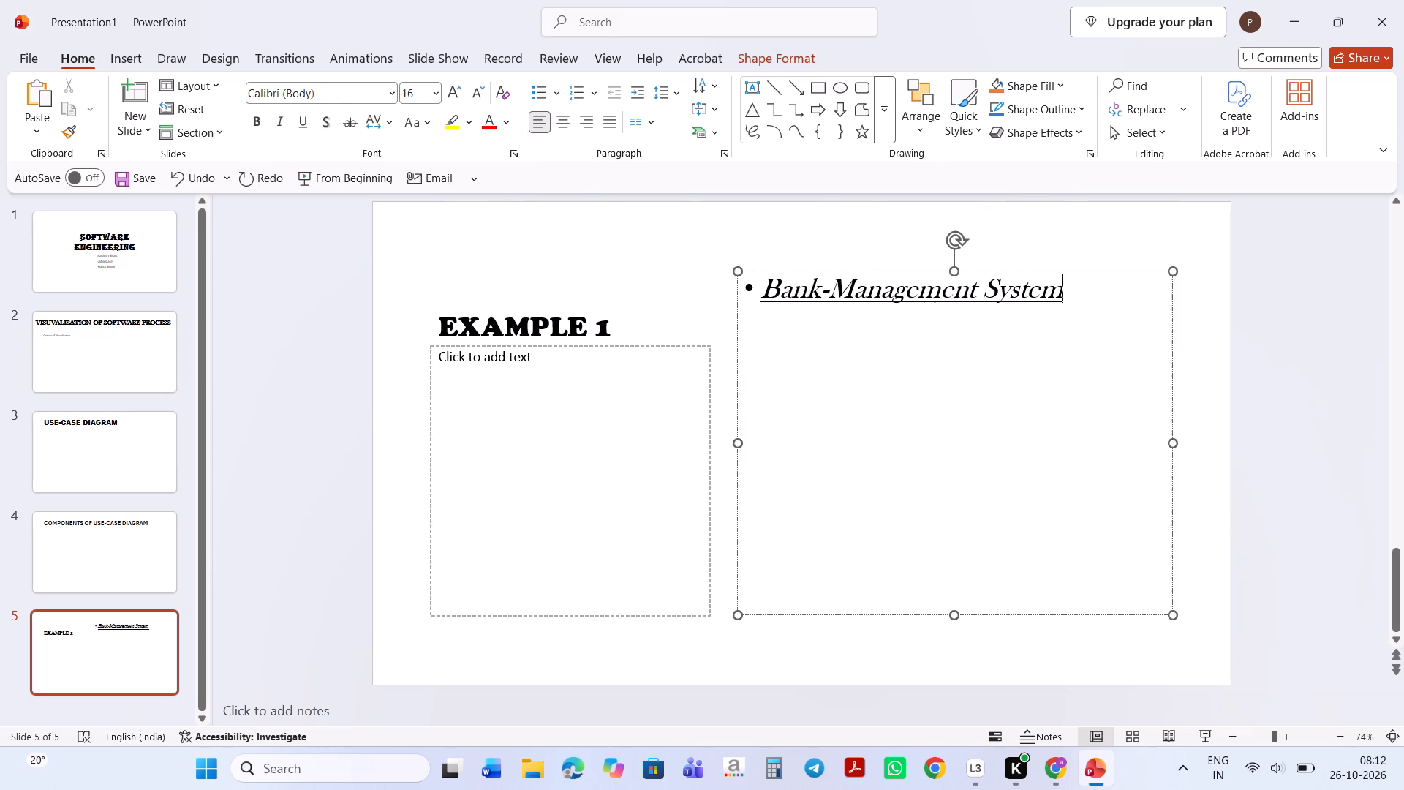
{"action": "left_click_drag", "start_coordinate": [956, 271], "coordinate": [954, 248]}
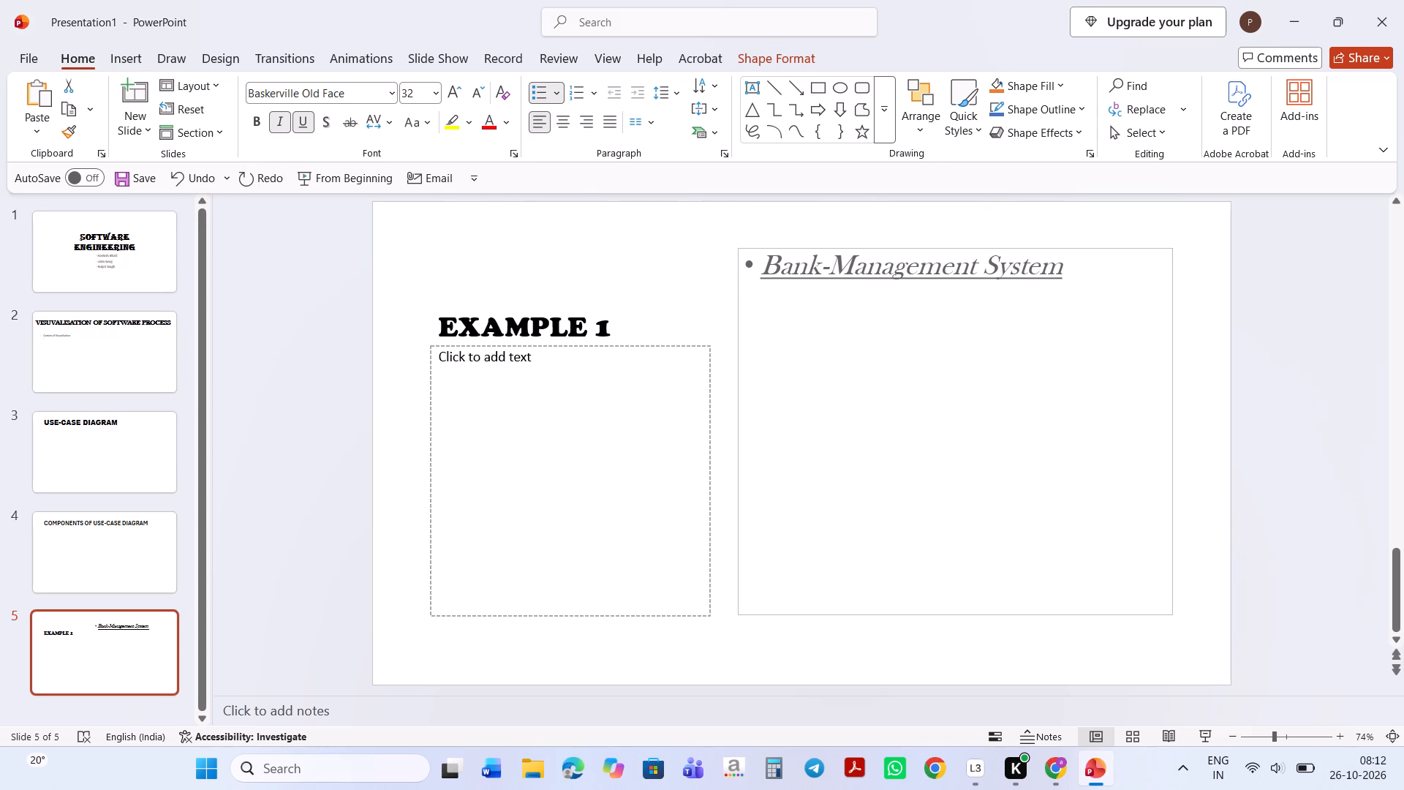
{"action": "left_click_drag", "start_coordinate": [954, 248], "coordinate": [955, 227]}
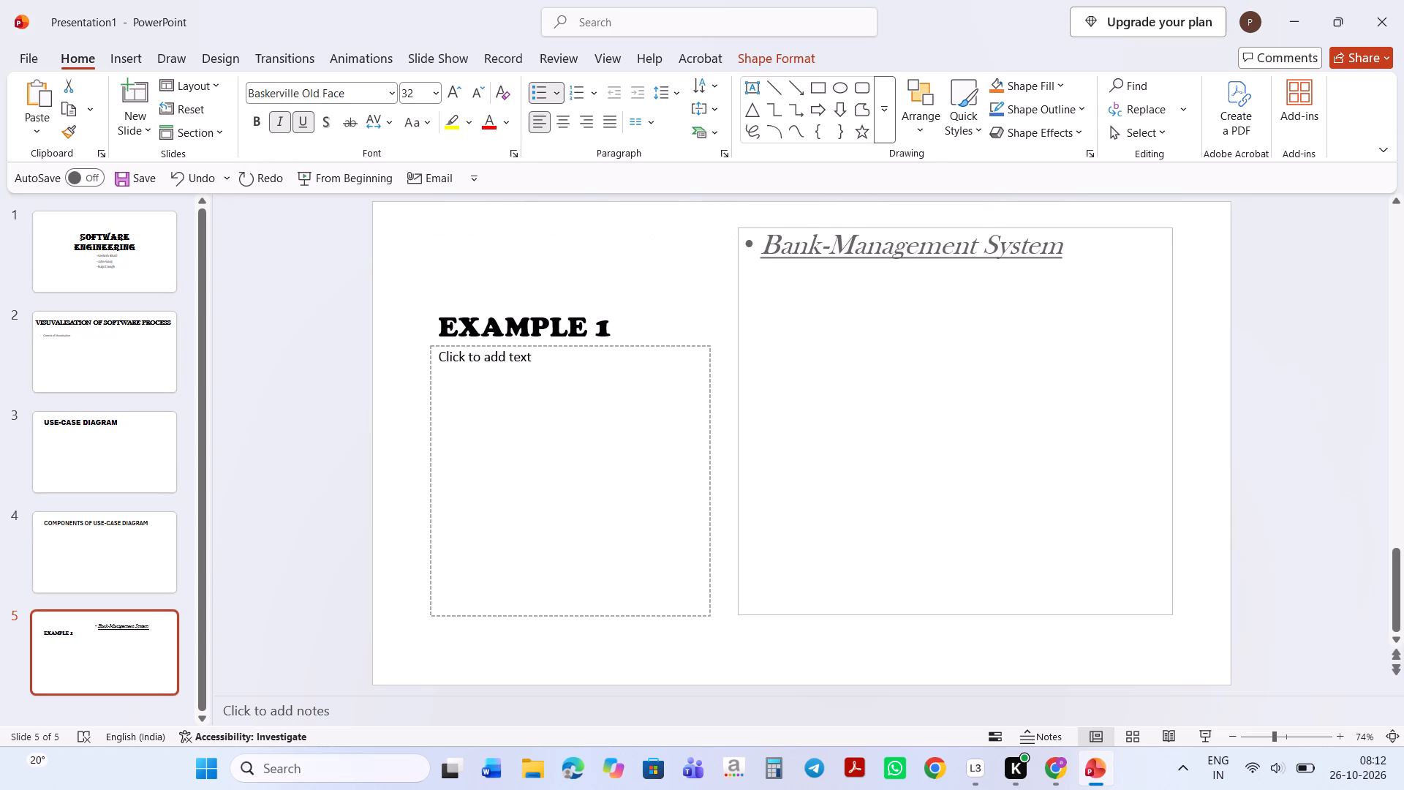
{"action": "left_click_drag", "start_coordinate": [955, 227], "coordinate": [956, 233]}
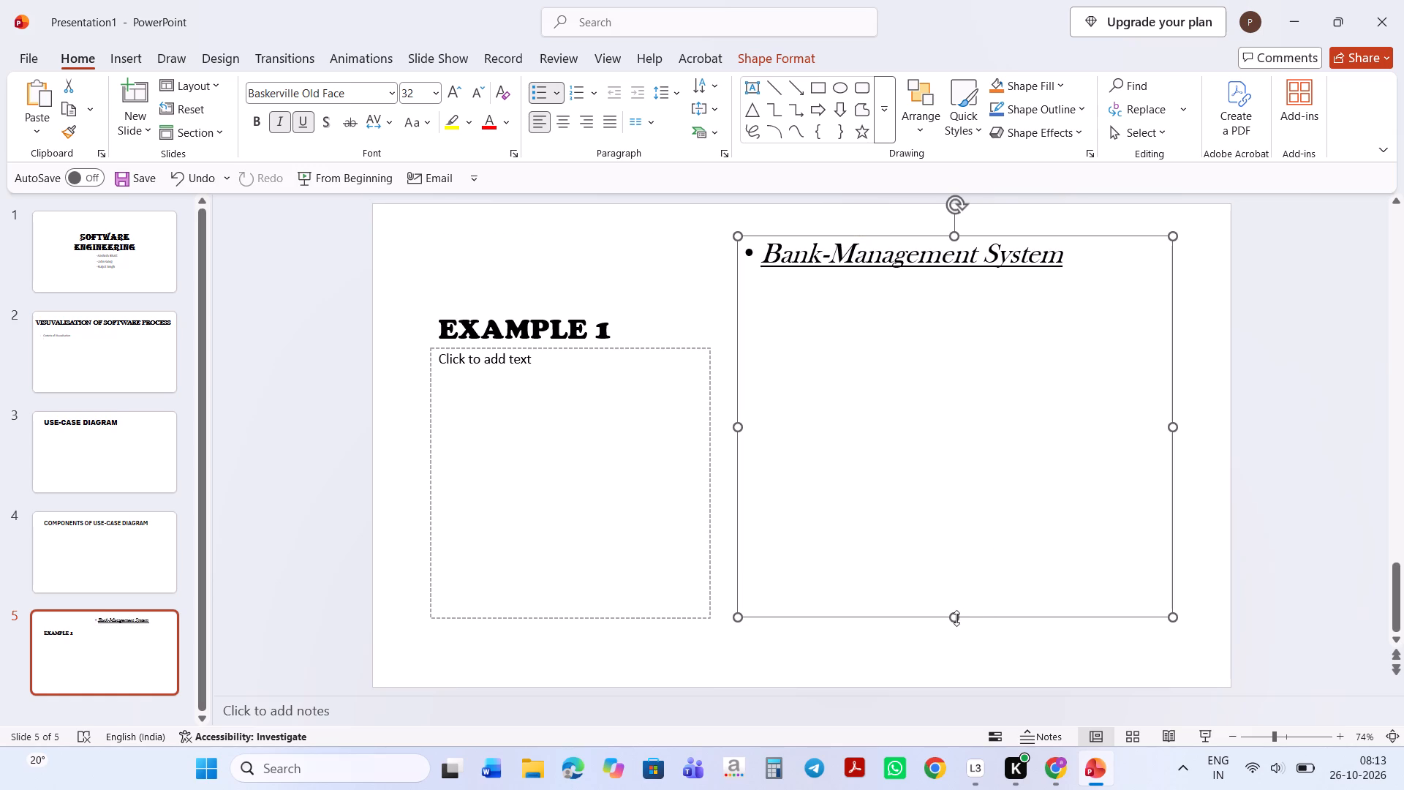
{"action": "left_click_drag", "start_coordinate": [956, 618], "coordinate": [960, 659]}
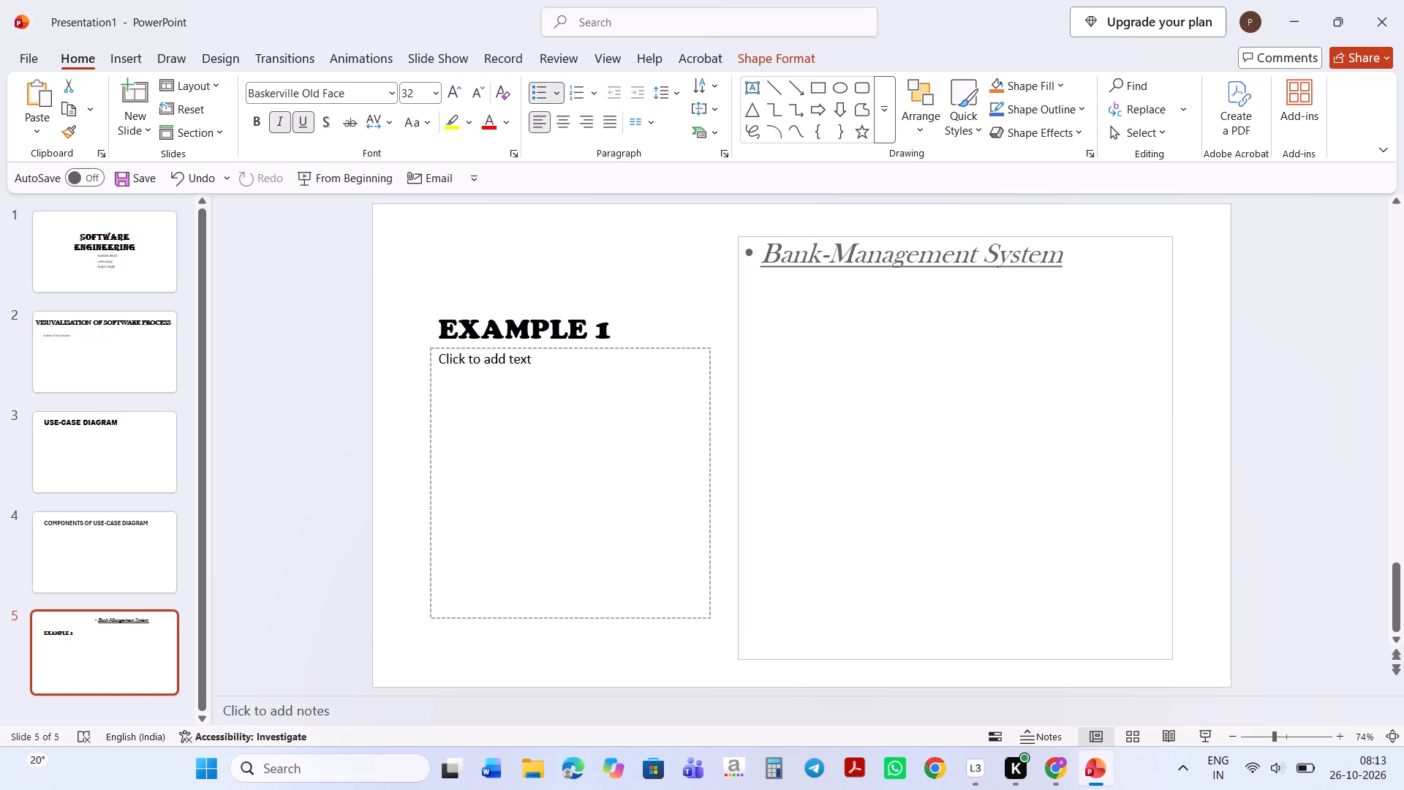
{"action": "left_click_drag", "start_coordinate": [960, 659], "coordinate": [966, 653]}
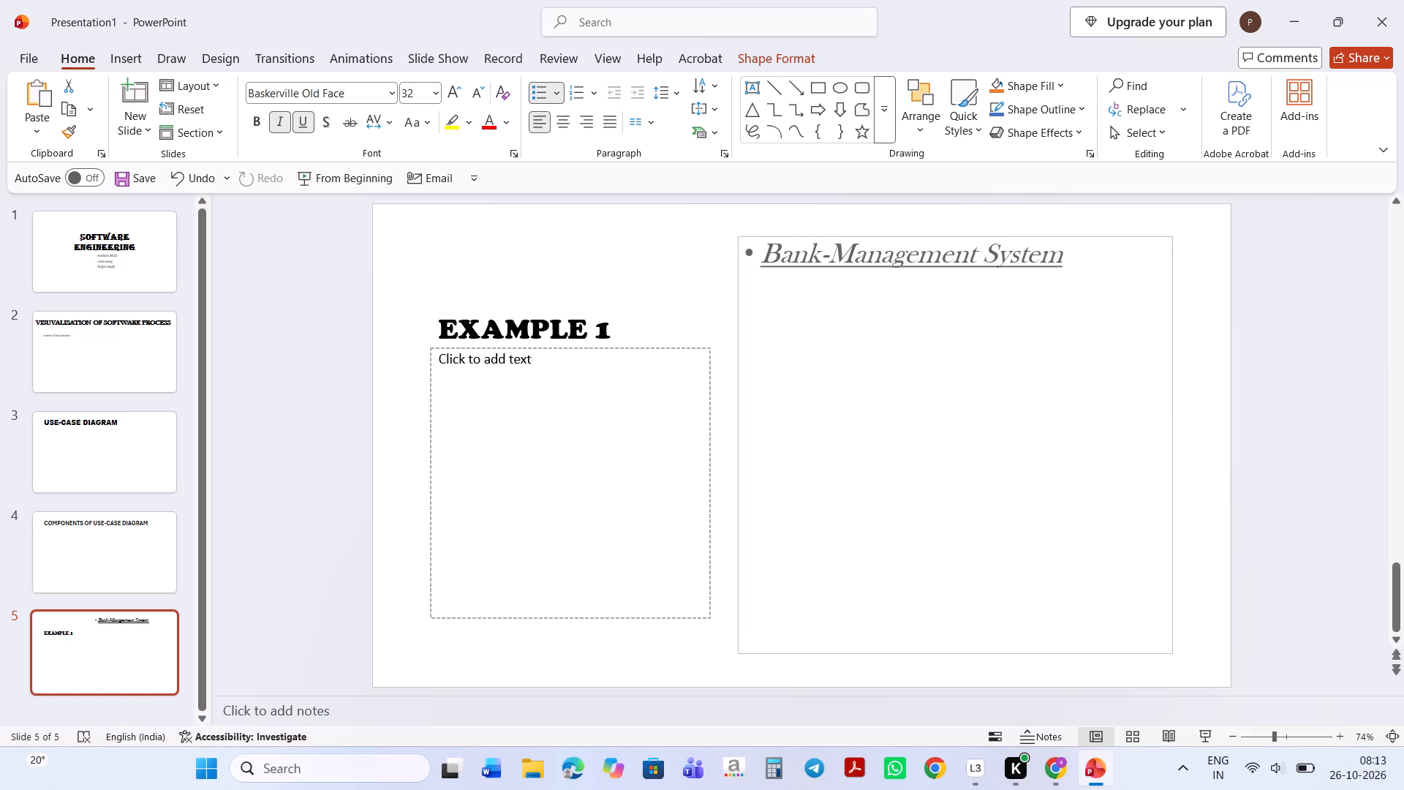
{"action": "left_click_drag", "start_coordinate": [966, 653], "coordinate": [966, 652]}
Shrink the EXAMPLE 1 title box to the height of its one line and move it up beside the Bank-Management System bullet.
{"action": "left_click", "coordinate": [619, 454]}
{"action": "left_click", "coordinate": [642, 327]}
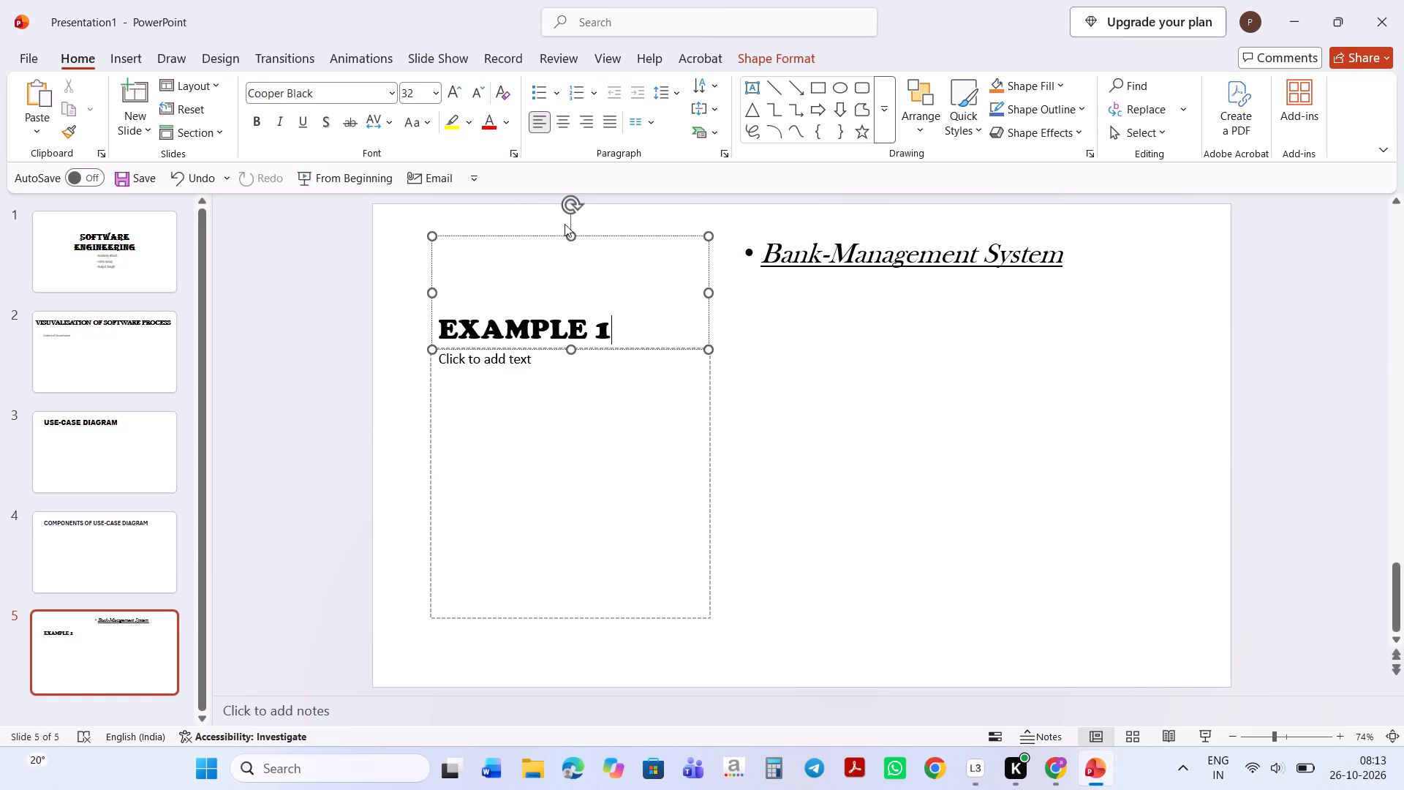
{"action": "left_click_drag", "start_coordinate": [569, 236], "coordinate": [578, 305]}
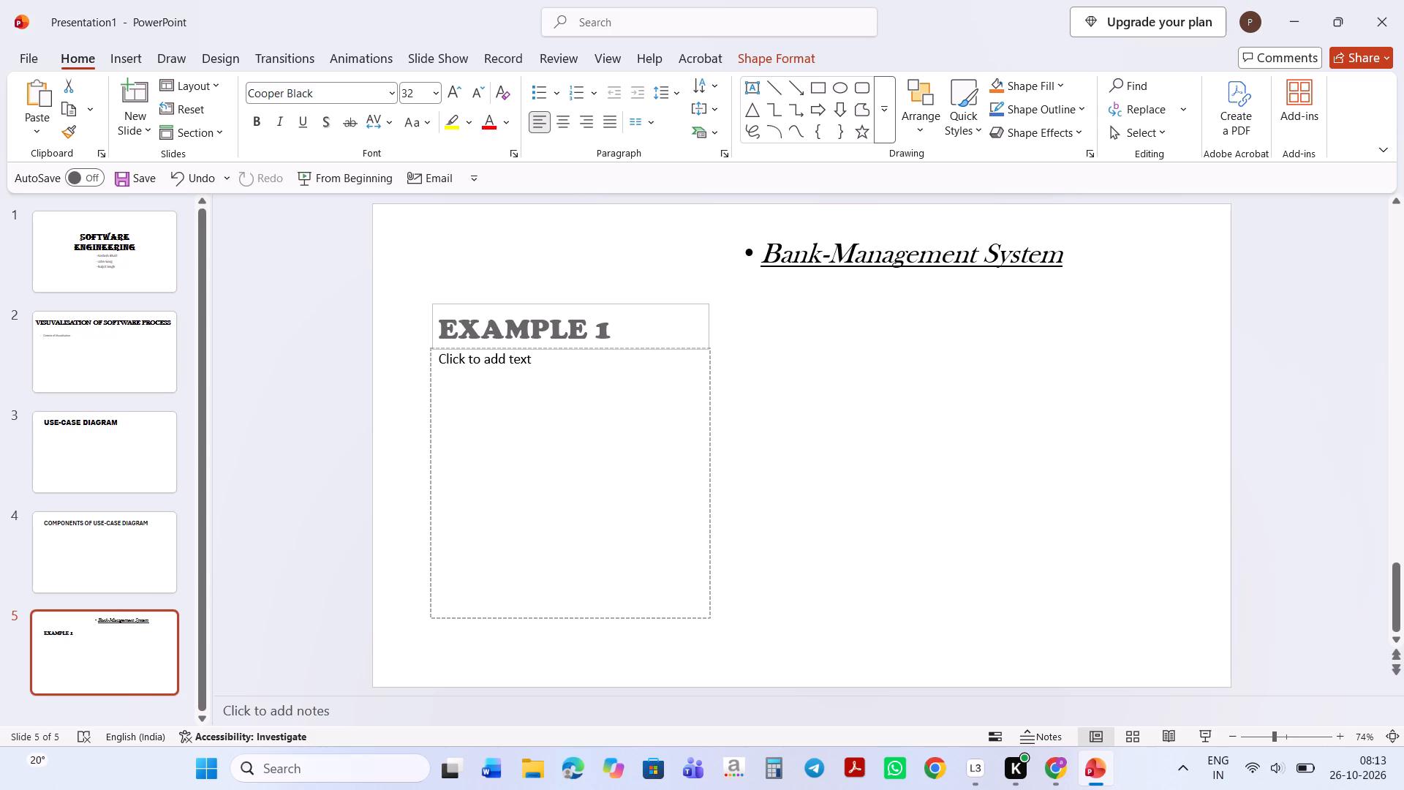
{"action": "left_click_drag", "start_coordinate": [578, 305], "coordinate": [578, 307]}
{"action": "double_click", "coordinate": [617, 319]}
{"action": "left_click", "coordinate": [589, 311]}
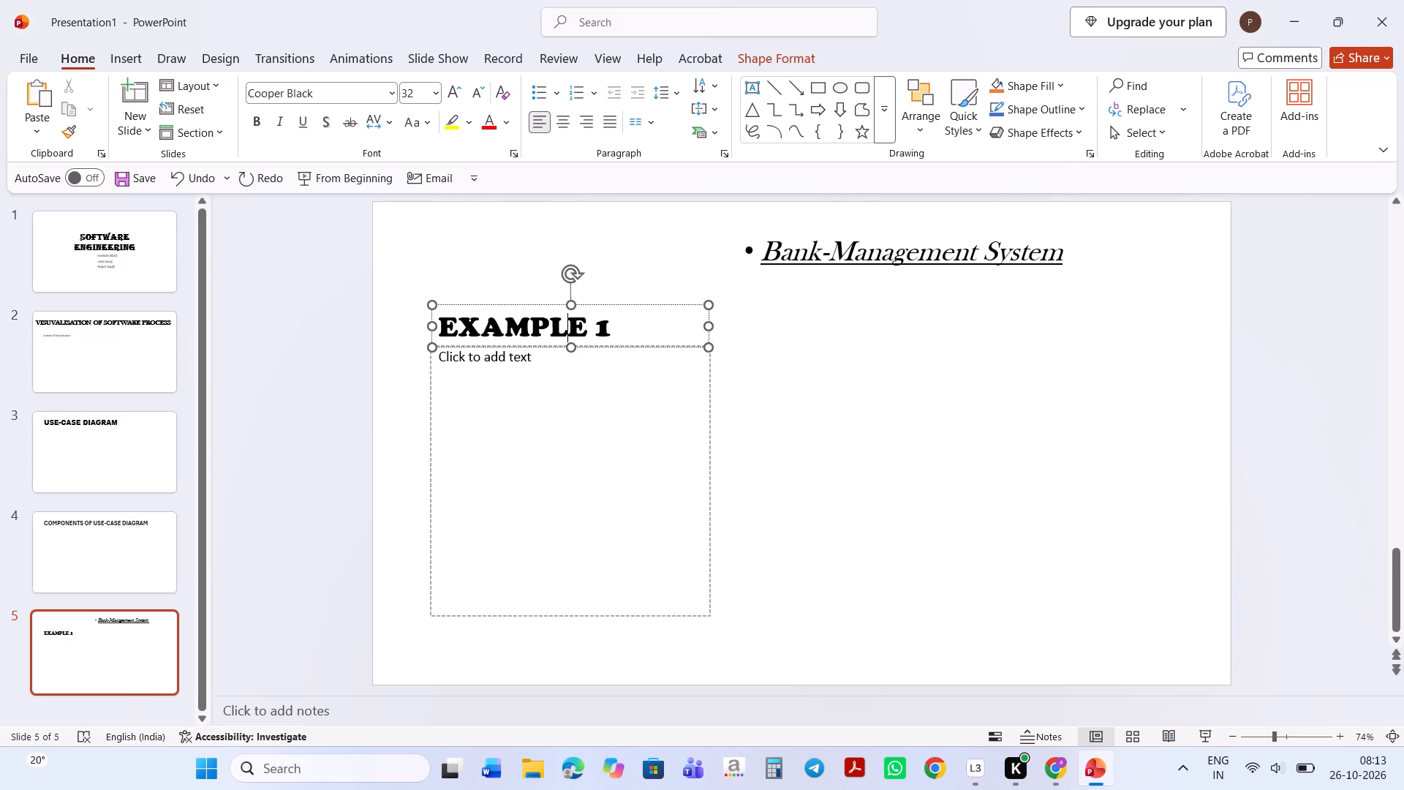
{"action": "left_click_drag", "start_coordinate": [593, 306], "coordinate": [595, 247]}
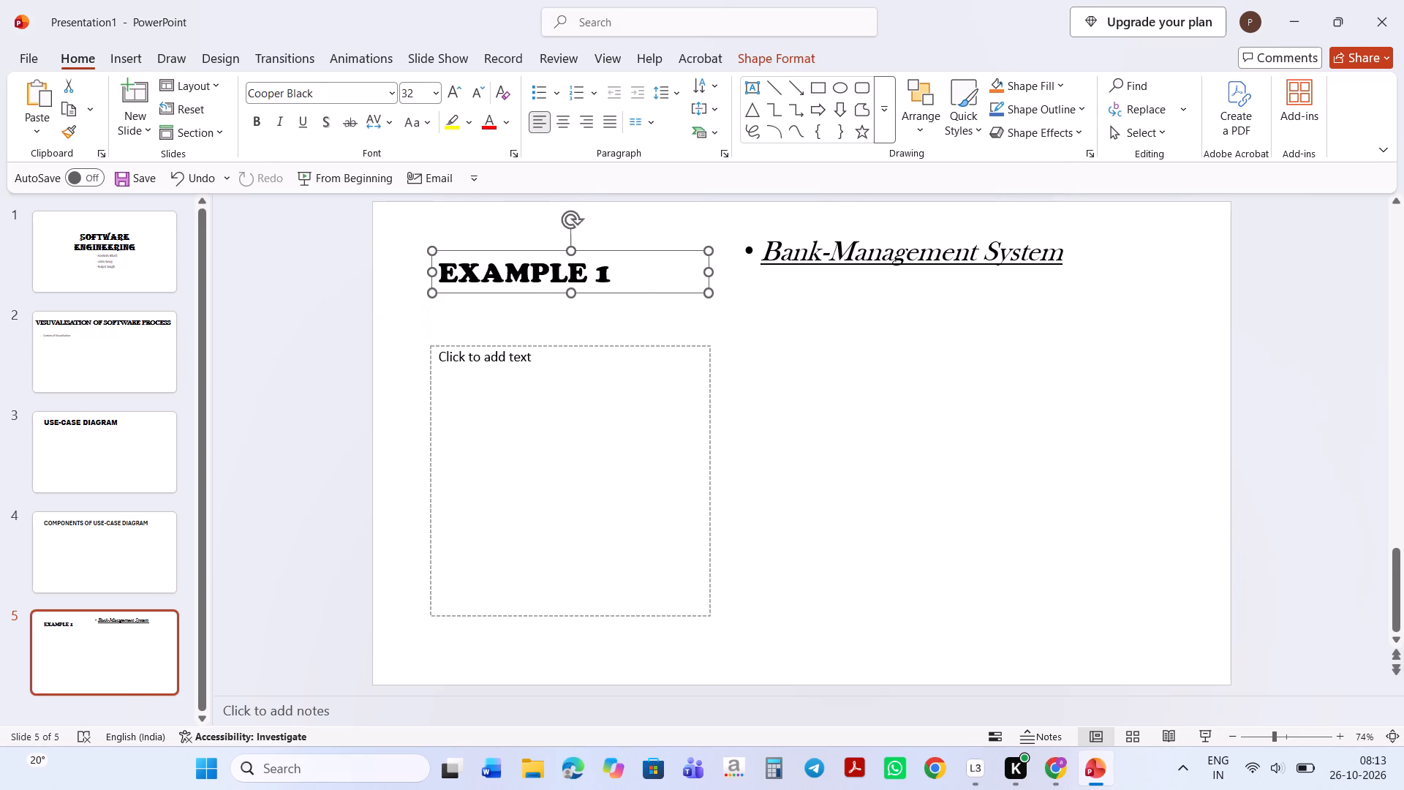
Move the caption text box below the EXAMPLE 1 title slightly upward and enter "Explanation:" in it.
{"action": "left_click", "coordinate": [572, 547]}
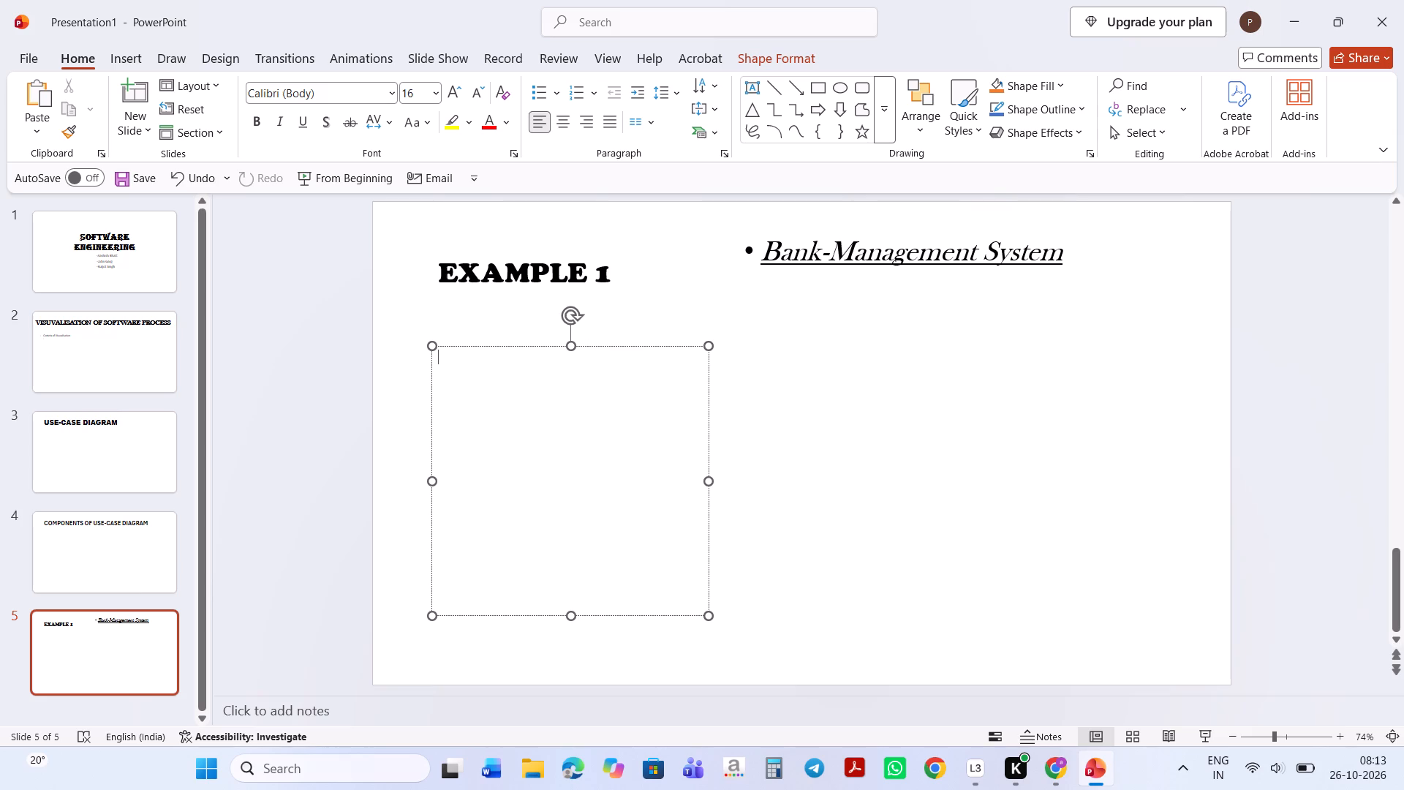
{"action": "left_click_drag", "start_coordinate": [589, 346], "coordinate": [589, 331]}
{"action": "left_click", "coordinate": [562, 342]}
{"action": "key", "text": "e"}
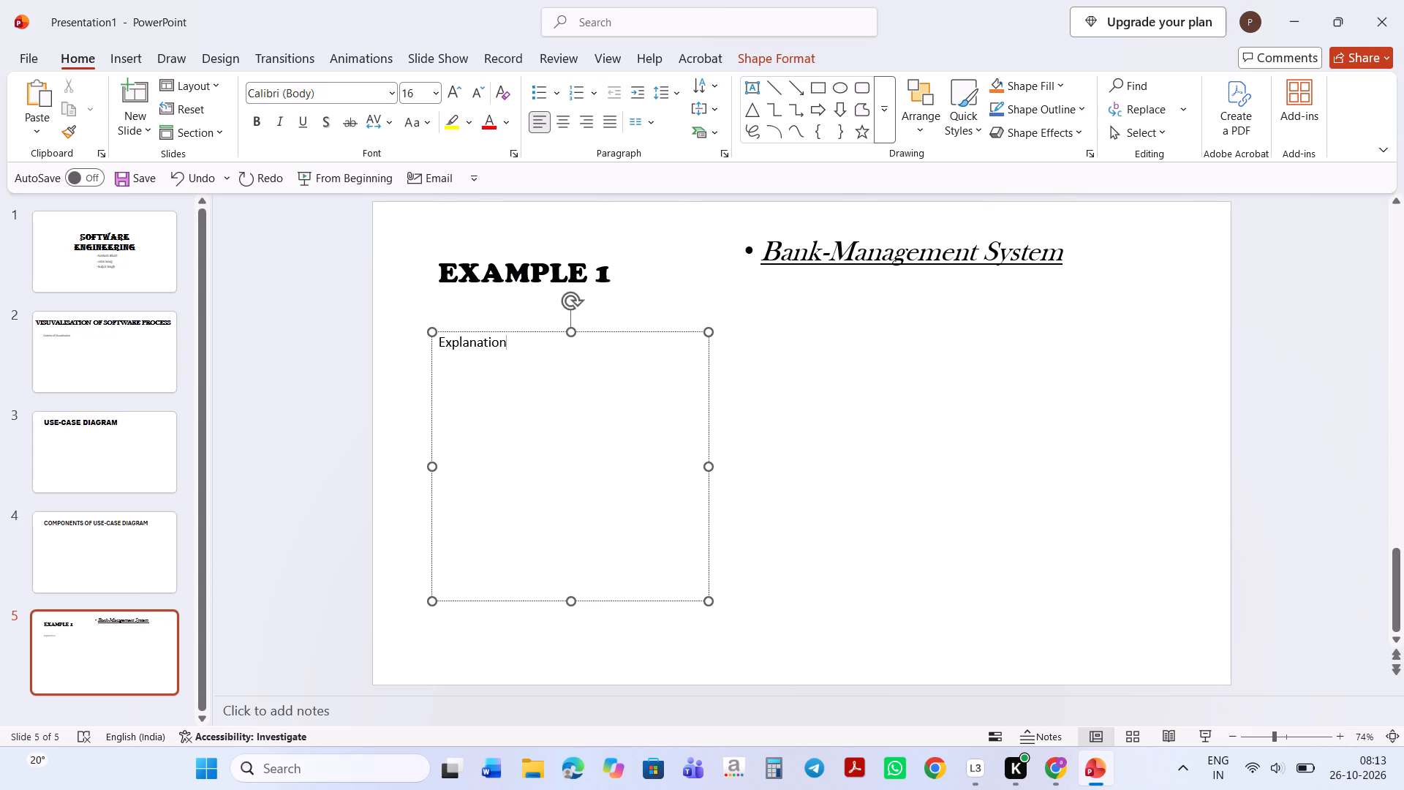
{"action": "key", "text": "shift+colon"}
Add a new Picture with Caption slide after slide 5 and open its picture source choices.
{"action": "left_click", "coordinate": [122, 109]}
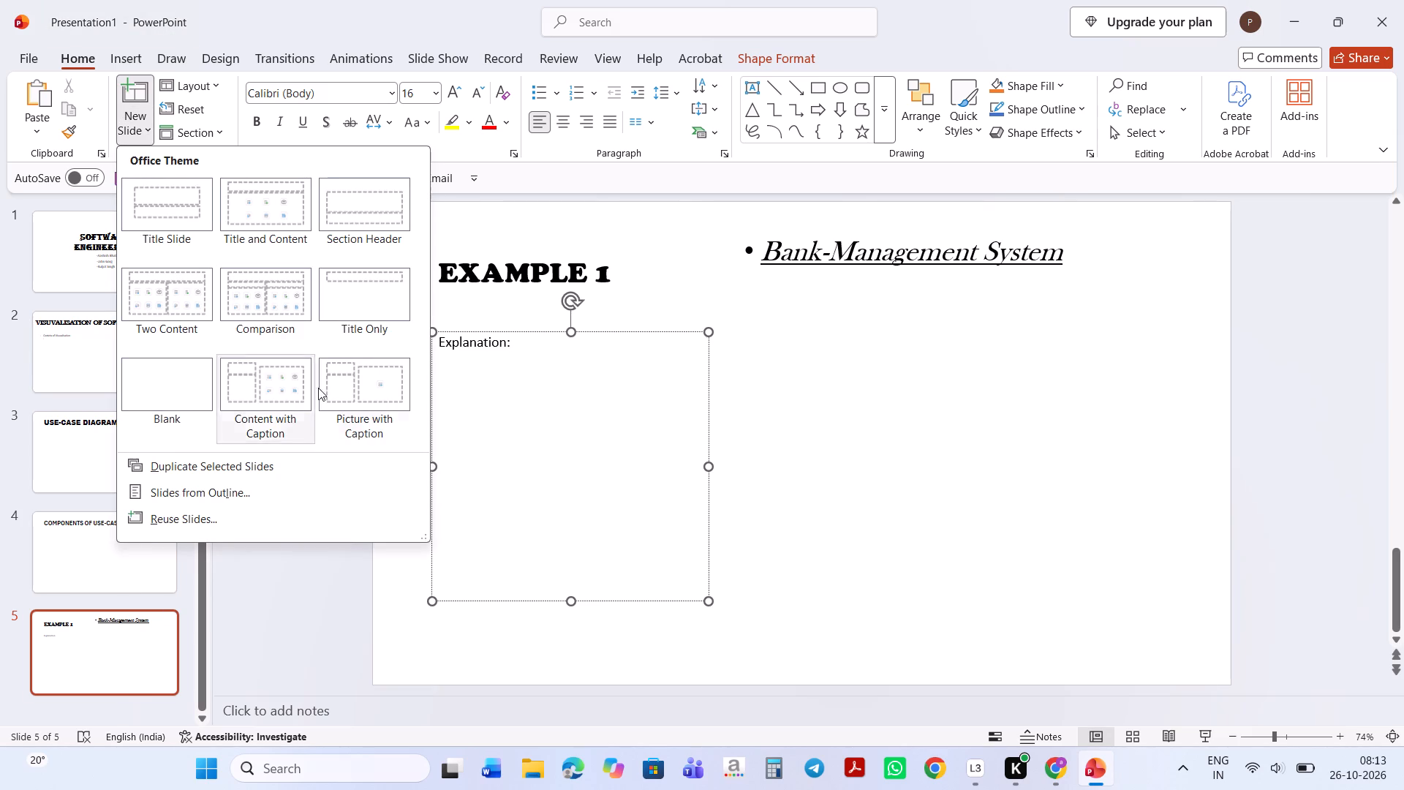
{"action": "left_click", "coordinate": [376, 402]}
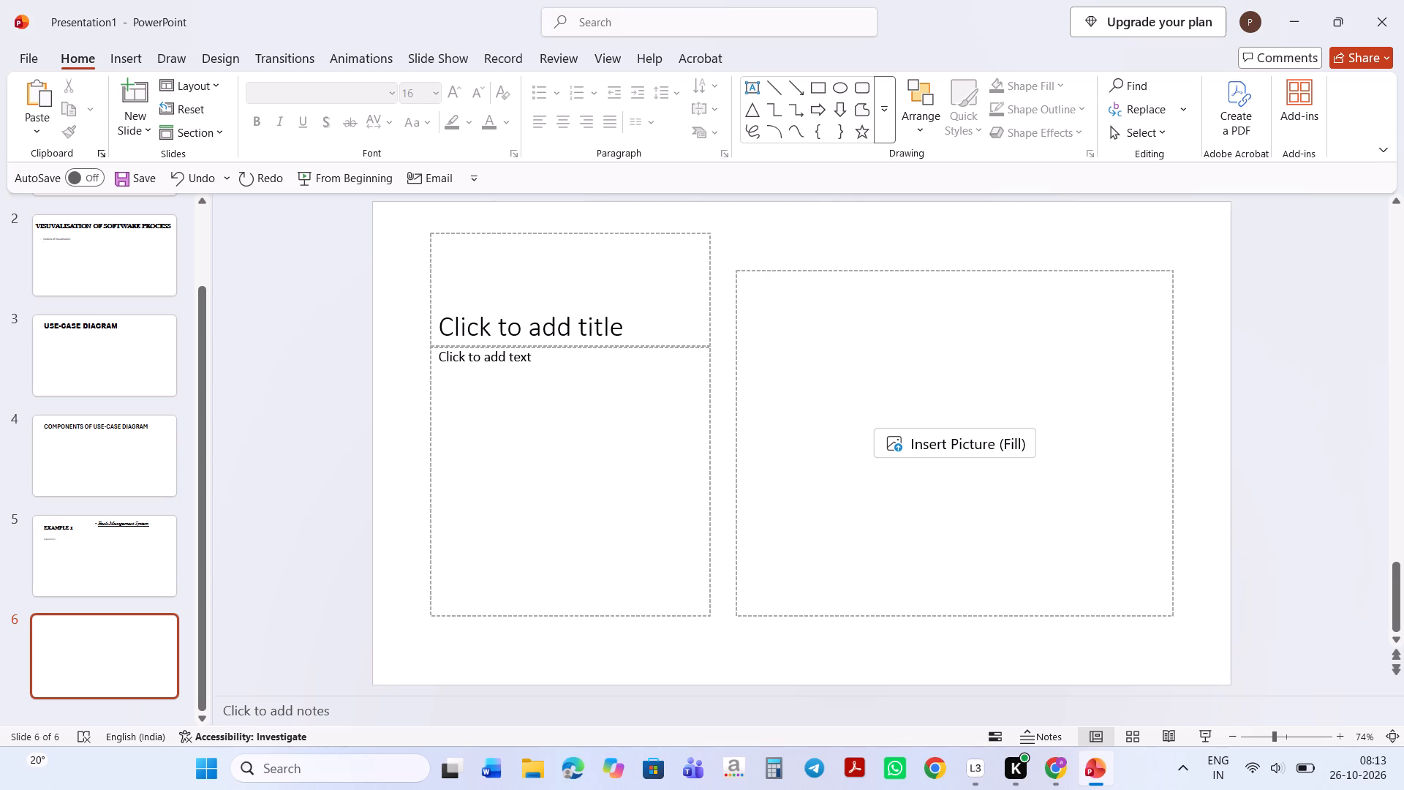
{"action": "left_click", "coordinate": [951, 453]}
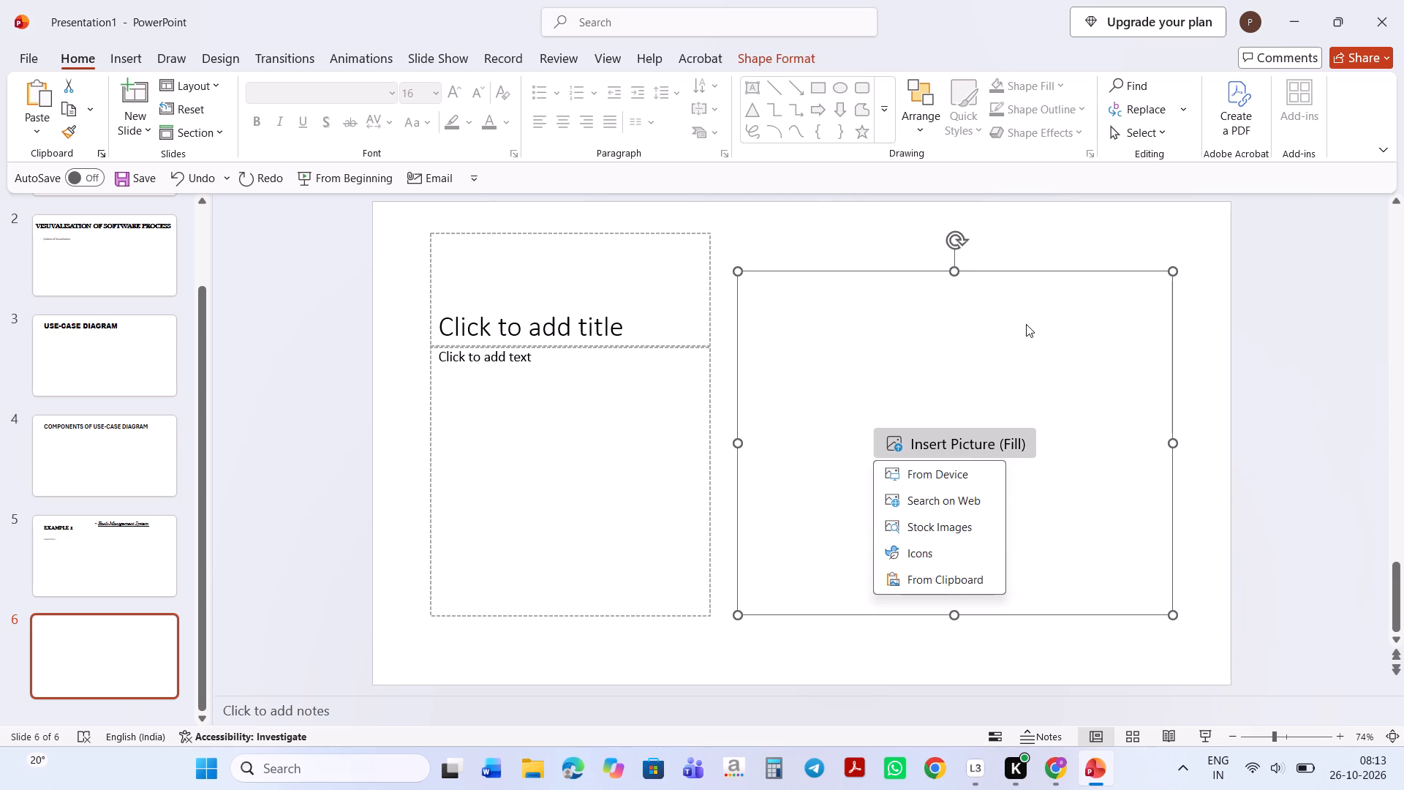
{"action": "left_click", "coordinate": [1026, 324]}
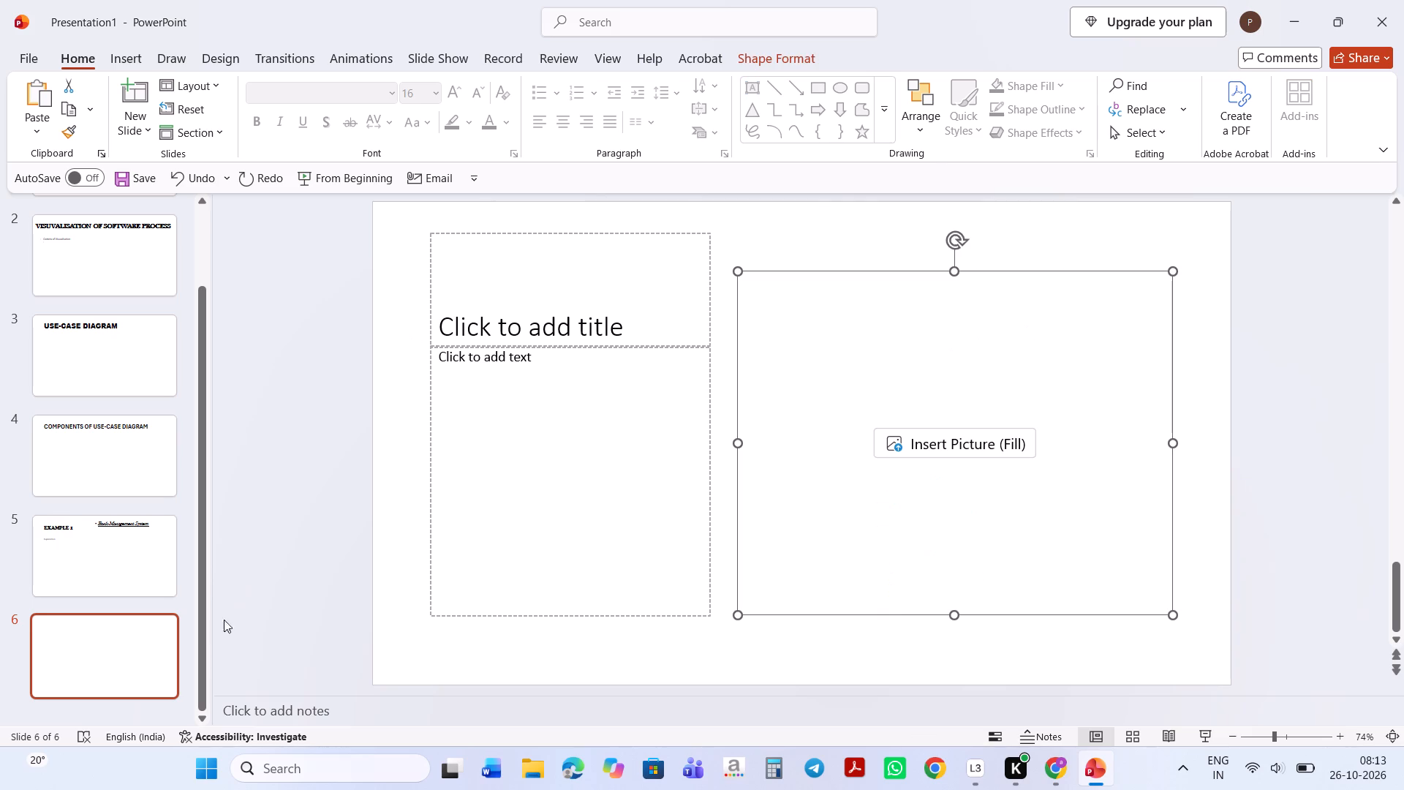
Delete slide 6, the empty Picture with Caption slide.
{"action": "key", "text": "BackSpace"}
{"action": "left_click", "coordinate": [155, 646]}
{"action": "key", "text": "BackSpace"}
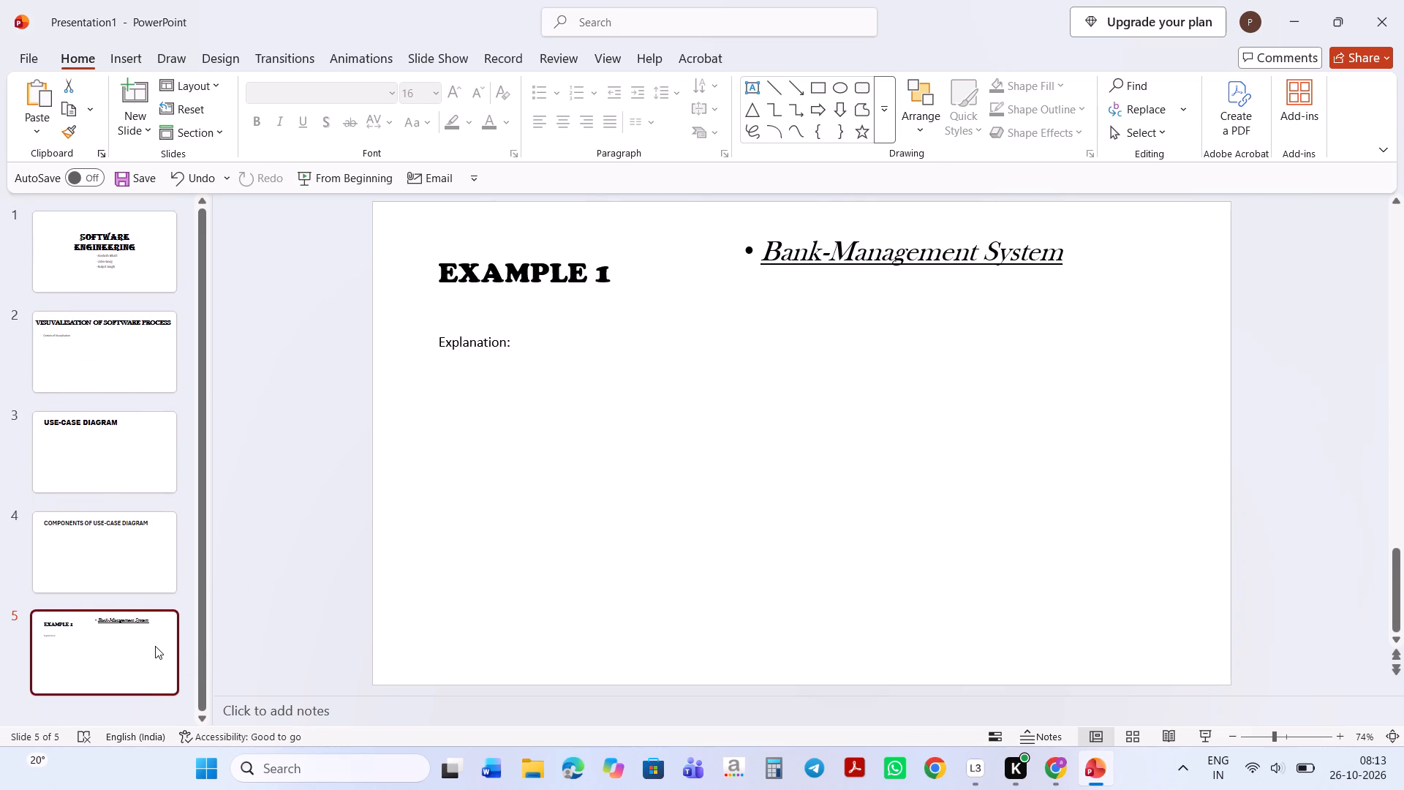
Add a new Content with Caption slide after slide 5 and activate its empty title placeholder.
{"action": "left_click", "coordinate": [147, 136]}
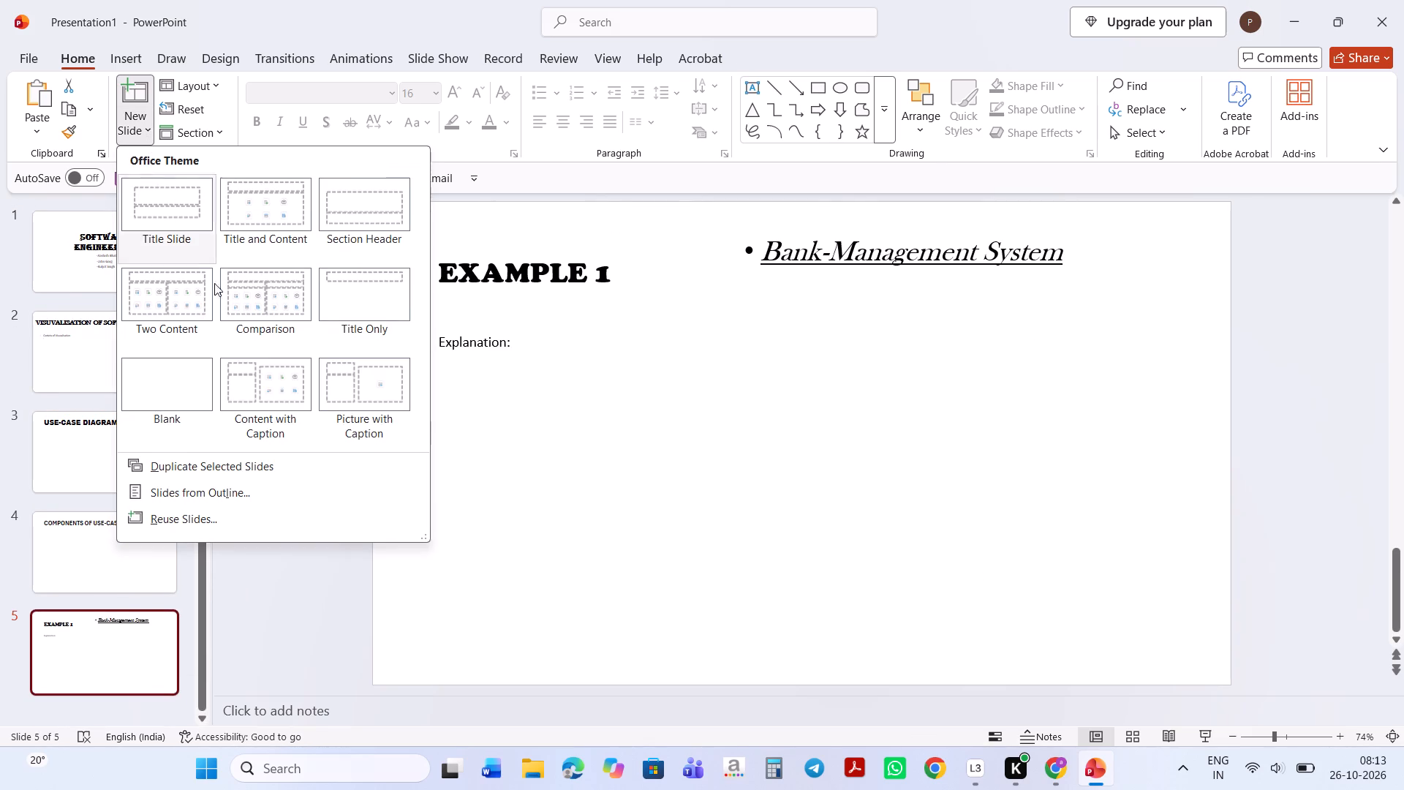
{"action": "left_click", "coordinate": [285, 384]}
{"action": "left_click", "coordinate": [565, 317]}
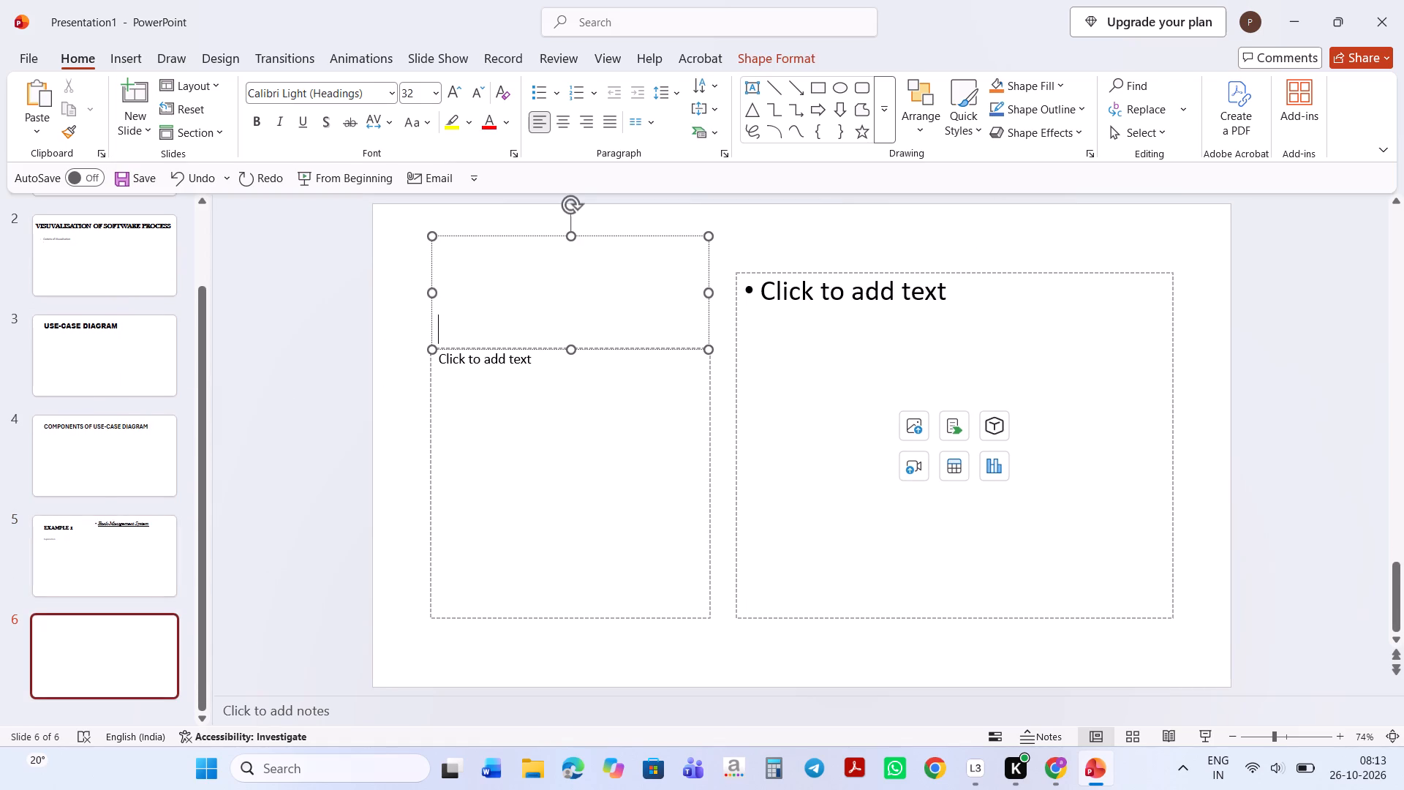
{"action": "key", "text": "e"}
{"action": "key", "text": "BackSpace"}
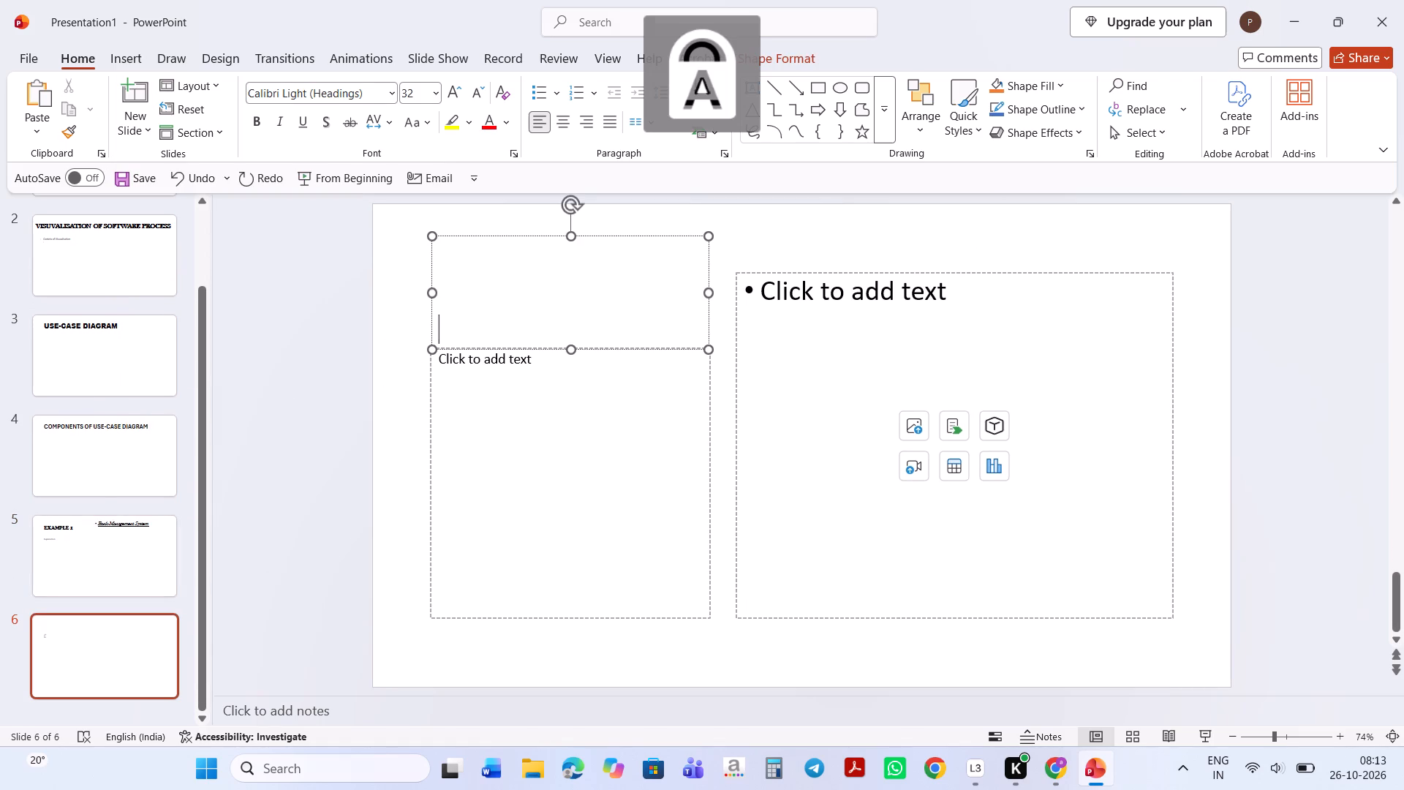
Copy the EXAMPLE 1 title from slide 5 into the title placeholder of slide 6.
{"action": "left_click", "coordinate": [163, 519]}
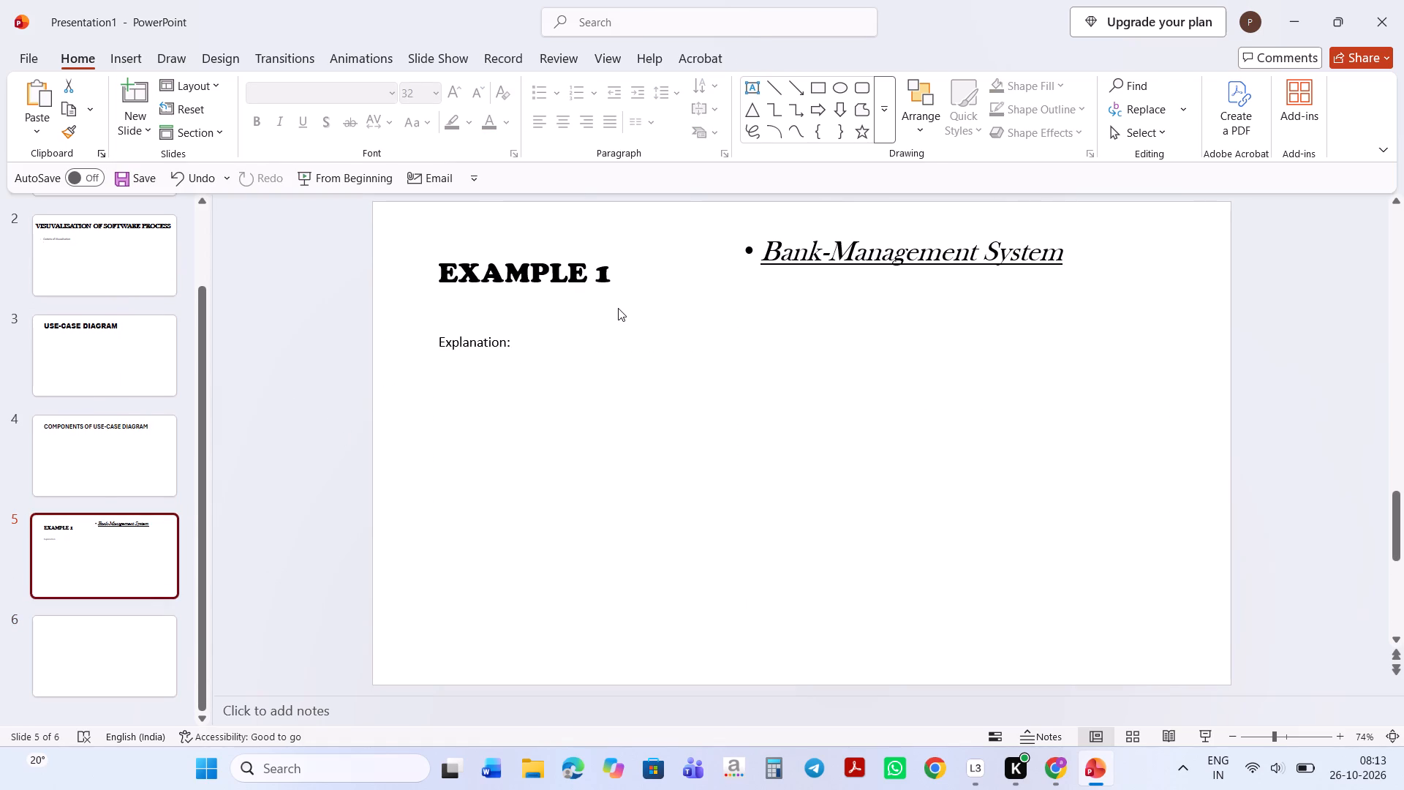
{"action": "left_click", "coordinate": [618, 308]}
{"action": "left_click", "coordinate": [609, 274]}
{"action": "key", "text": "ctrl+a"}
{"action": "key", "text": "ctrl+c"}
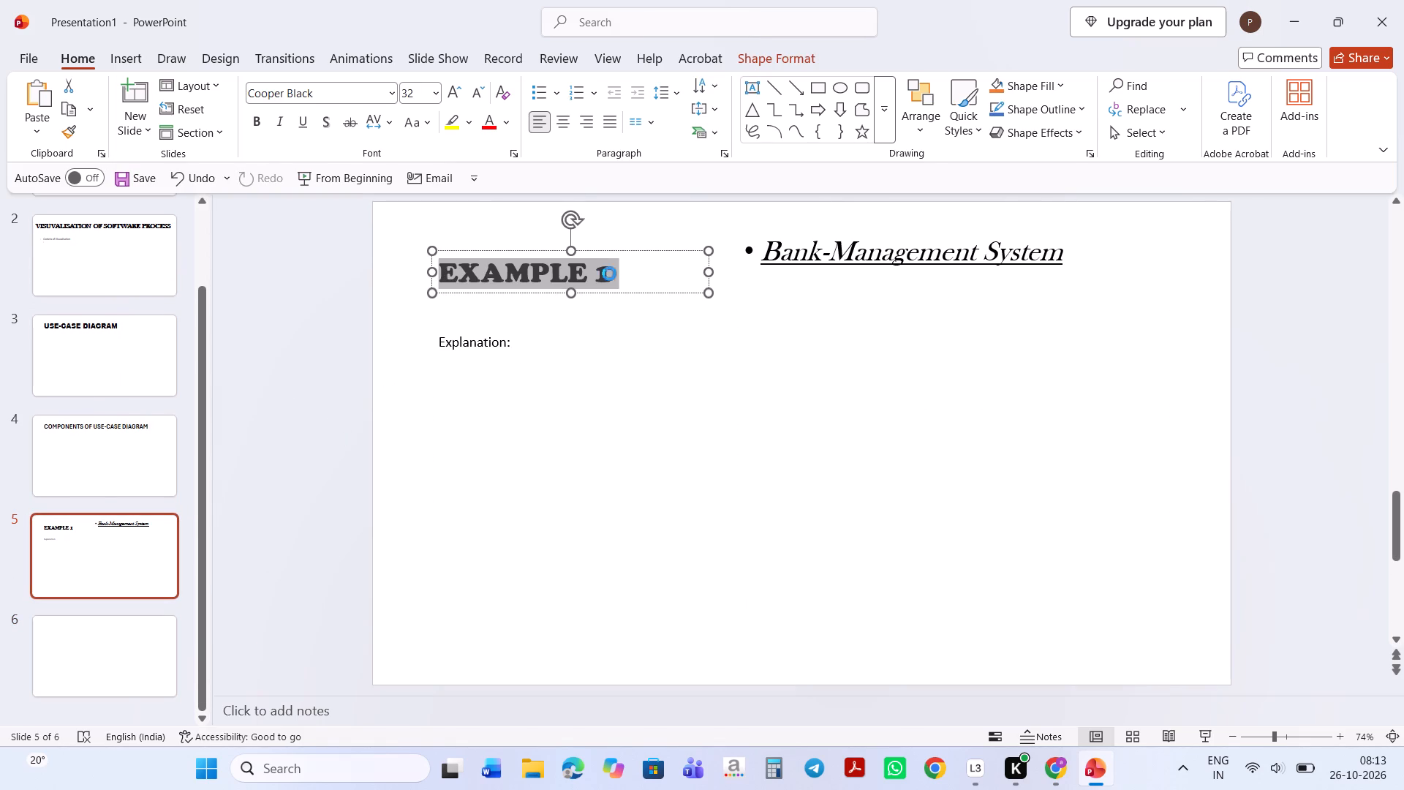
{"action": "left_click", "coordinate": [108, 666]}
{"action": "left_click", "coordinate": [635, 315]}
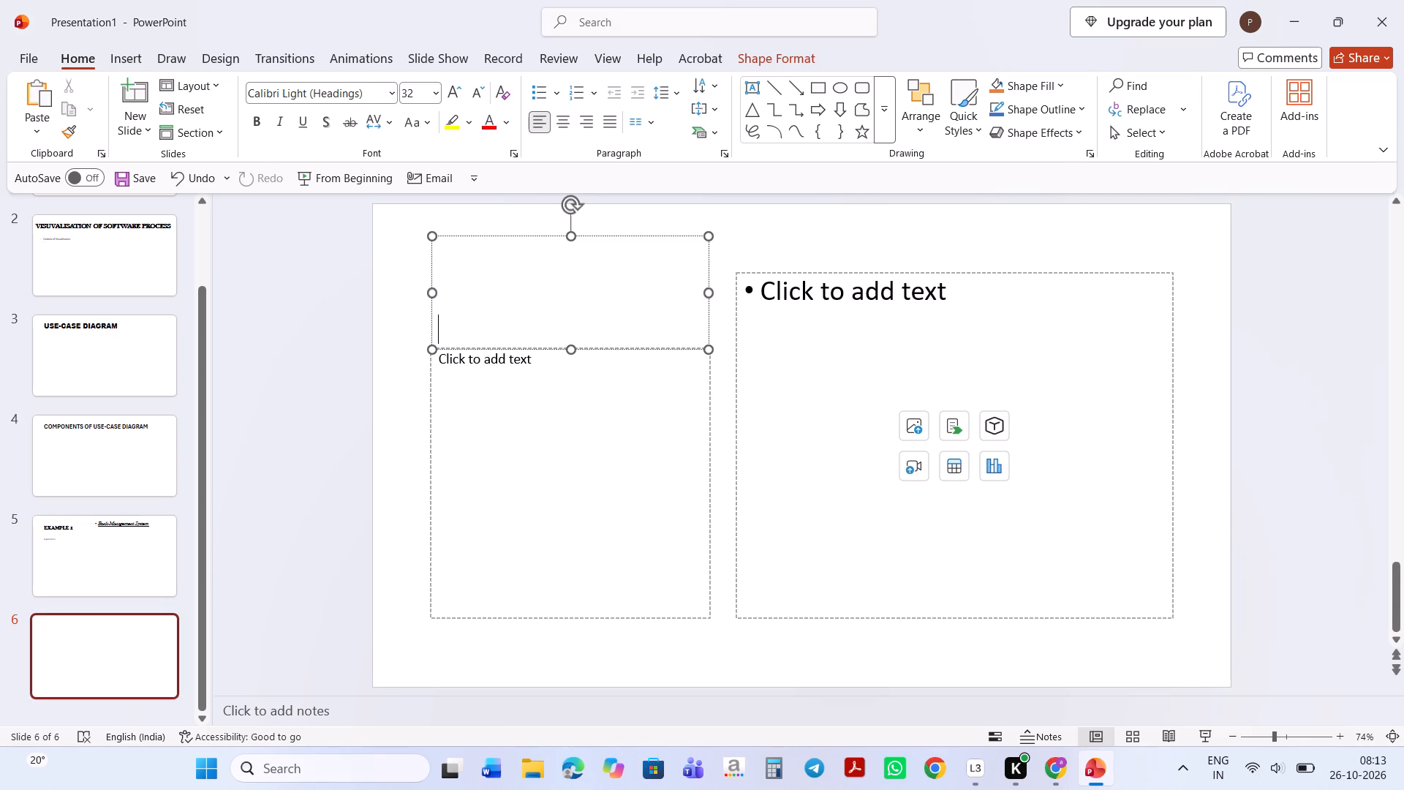
{"action": "key", "text": "ctrl+v"}
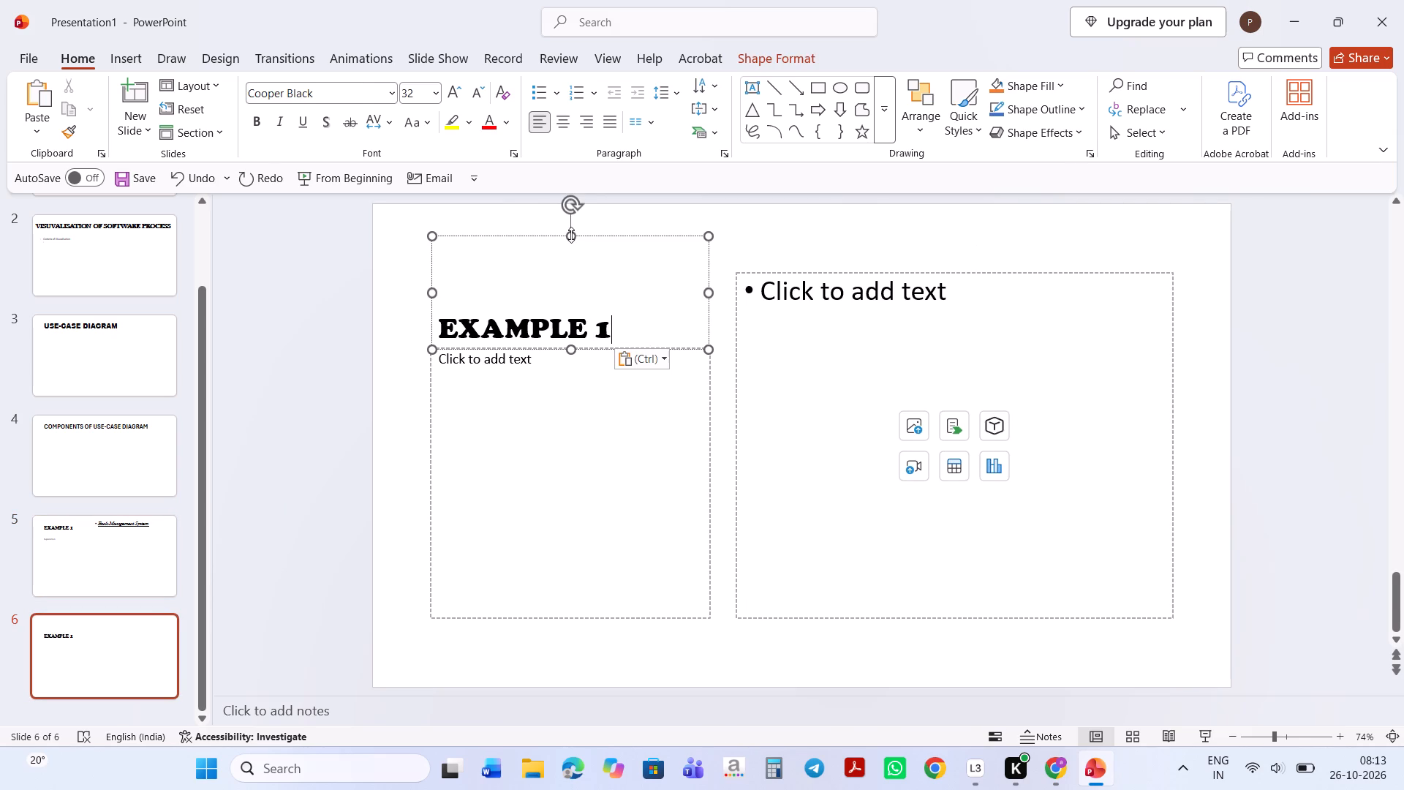
Shrink the slide 6 title box to the height of its one line and move it up near the top of the slide.
{"action": "left_click", "coordinate": [570, 236]}
{"action": "left_click_drag", "start_coordinate": [570, 236], "coordinate": [567, 317]}
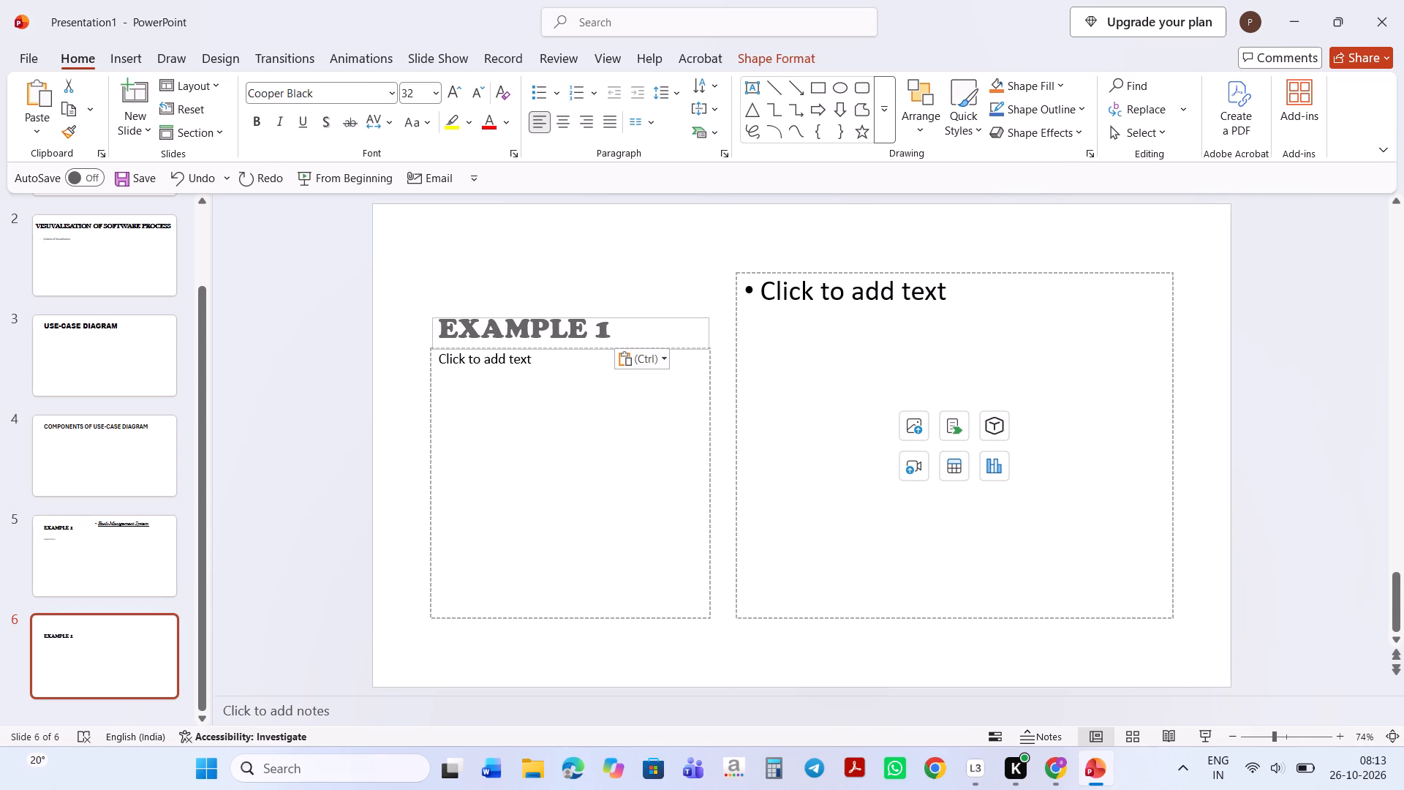
{"action": "left_click_drag", "start_coordinate": [567, 317], "coordinate": [568, 309]}
{"action": "left_click_drag", "start_coordinate": [586, 309], "coordinate": [588, 291]}
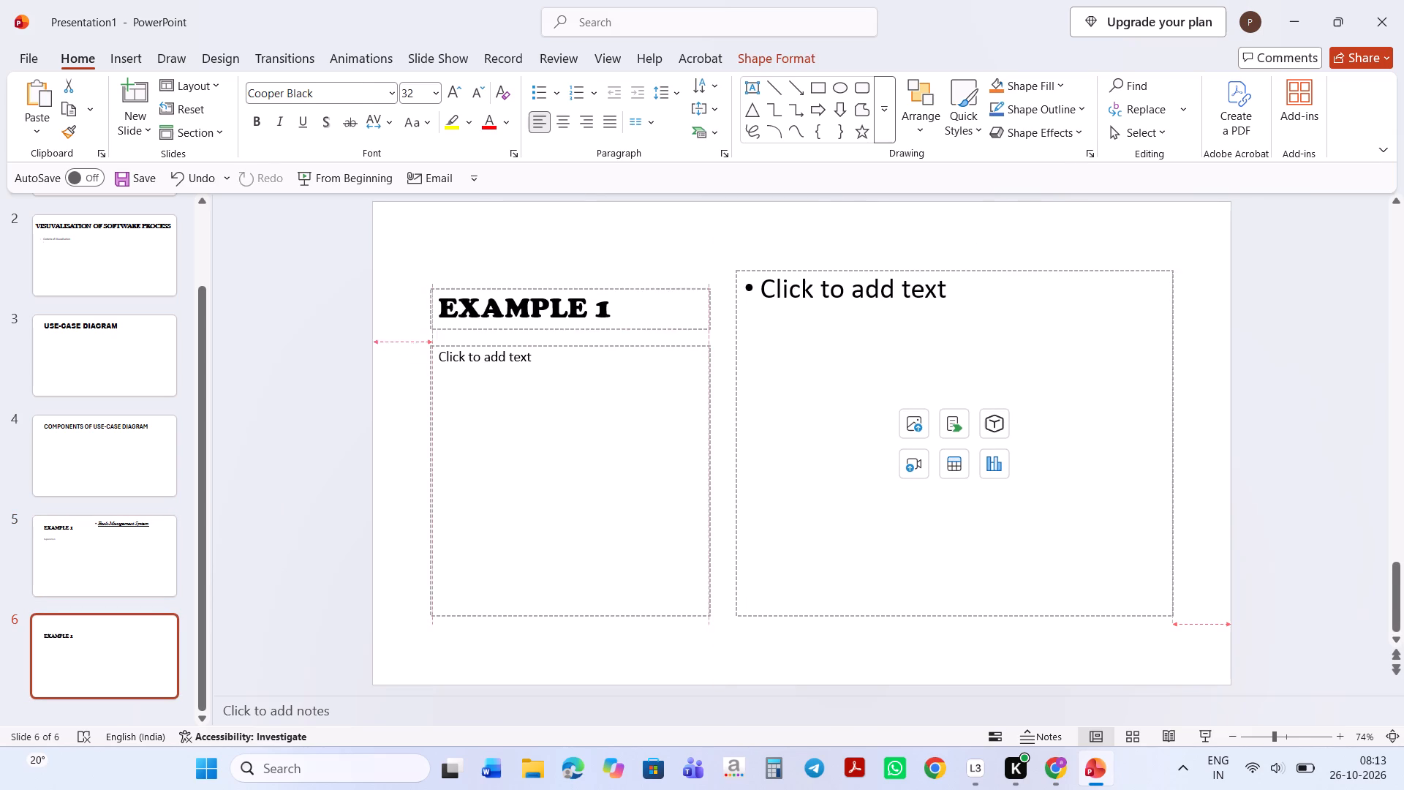
{"action": "left_click_drag", "start_coordinate": [588, 291], "coordinate": [587, 243]}
Change the number in the slide 6 title so it reads EXAMPLE 2.
{"action": "left_click", "coordinate": [620, 255]}
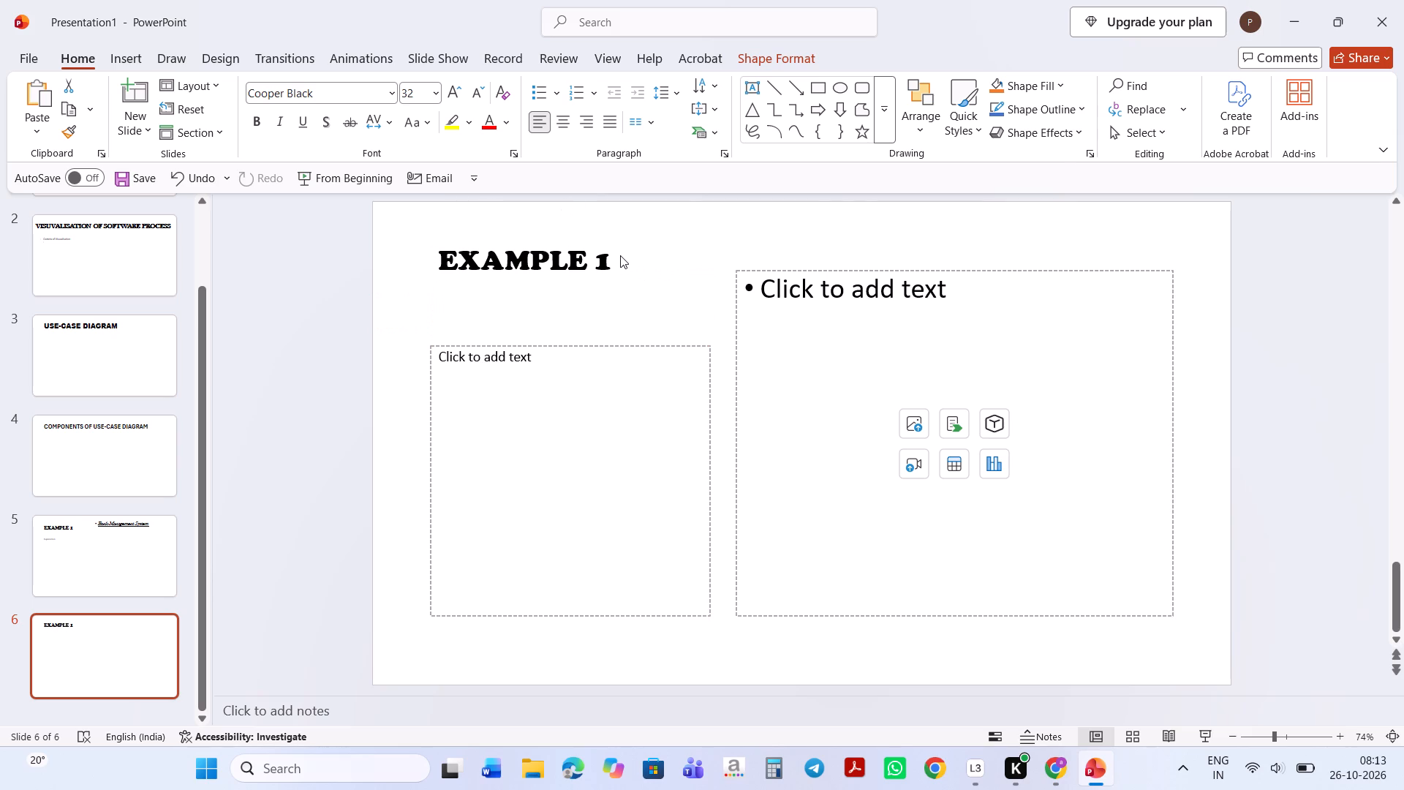
{"action": "left_click", "coordinate": [621, 259]}
{"action": "left_click", "coordinate": [609, 257]}
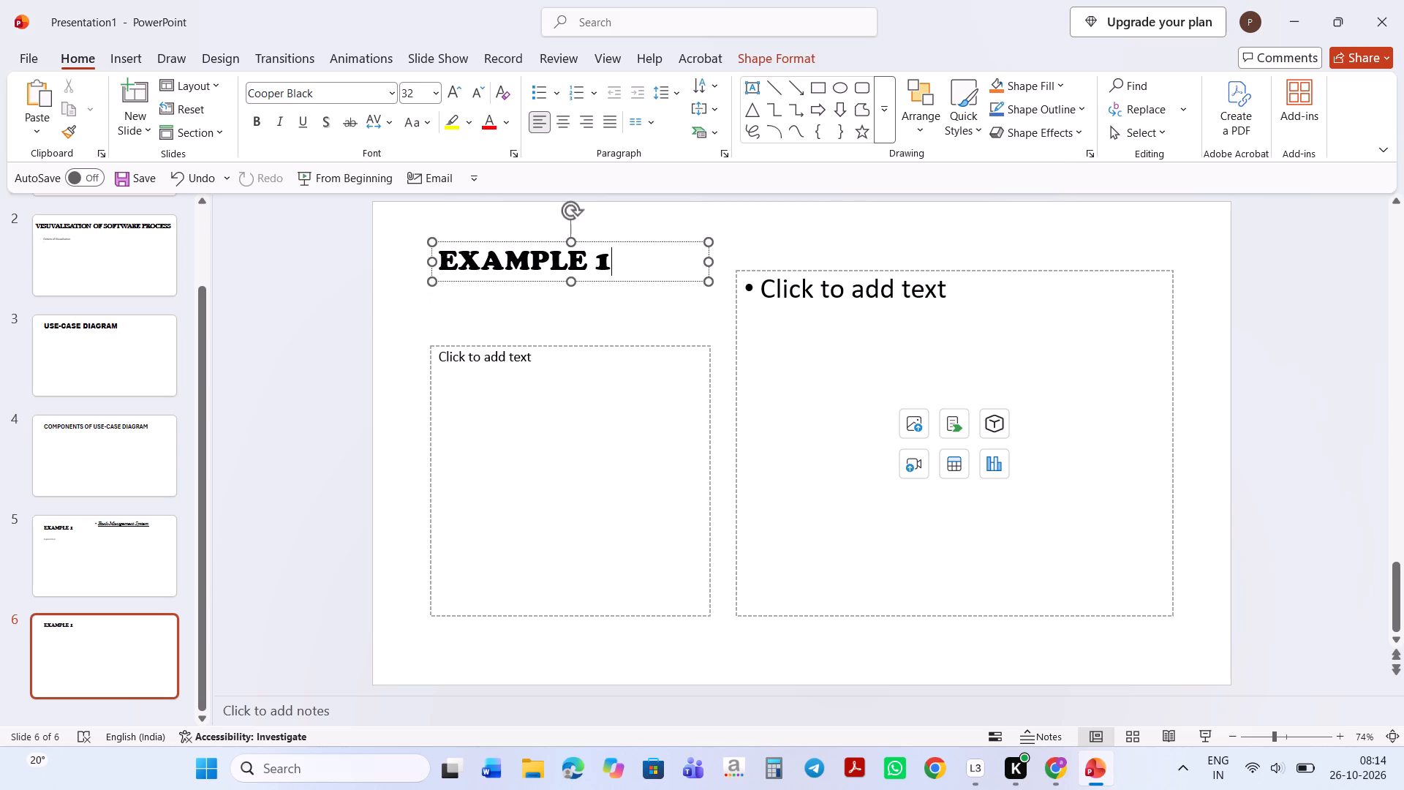
{"action": "key", "text": "BackSpace"}
{"action": "key", "text": "2"}
Enter "Hotel-Management System" as the bullet in the content placeholder of slide 6.
{"action": "left_click", "coordinate": [948, 294]}
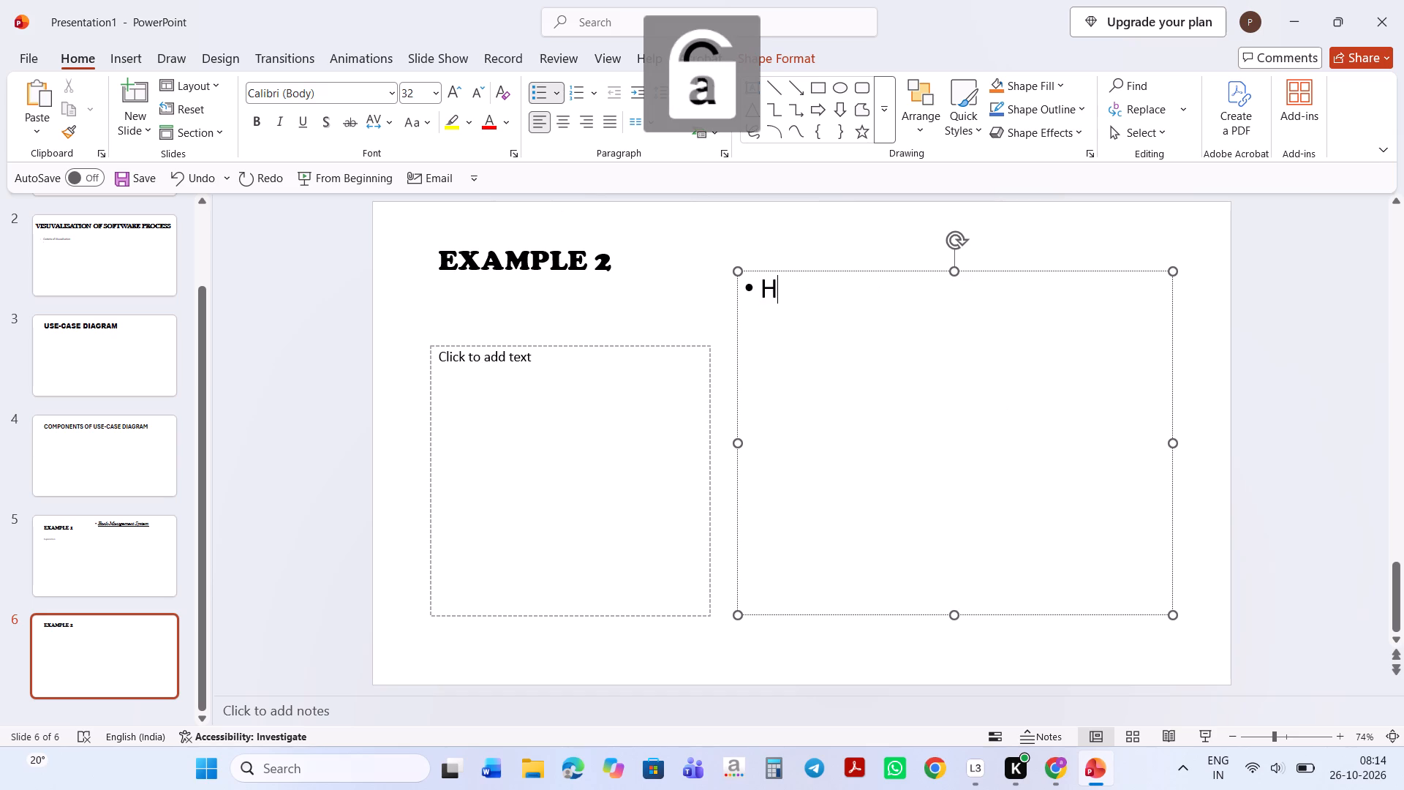
{"action": "type", "text": "otel"}
{"action": "key", "text": "space"}
{"action": "key", "text": "BackSpace"}
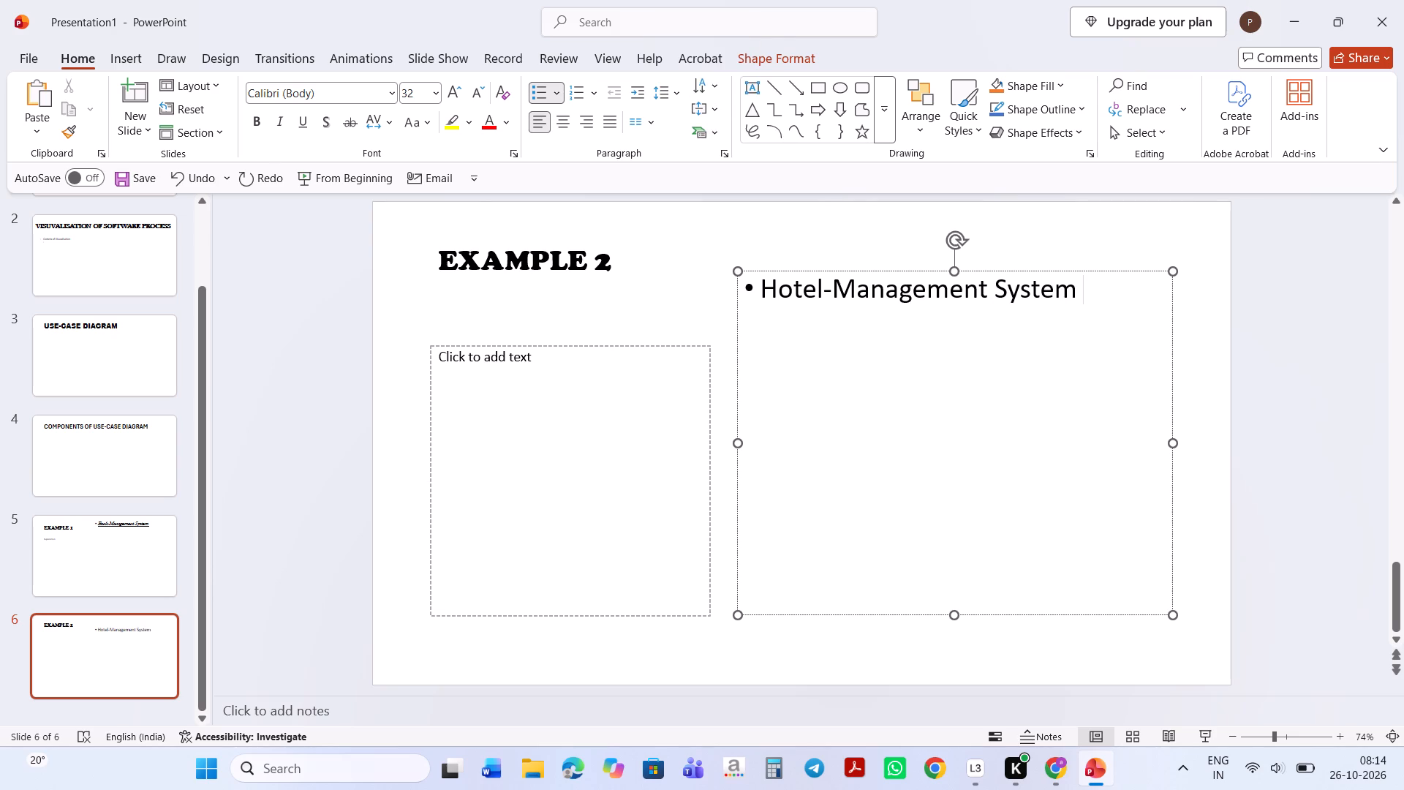
Format the Hotel-Management System bullet in Baskerville Old Face at size 28.
{"action": "key", "text": "ctrl+a"}
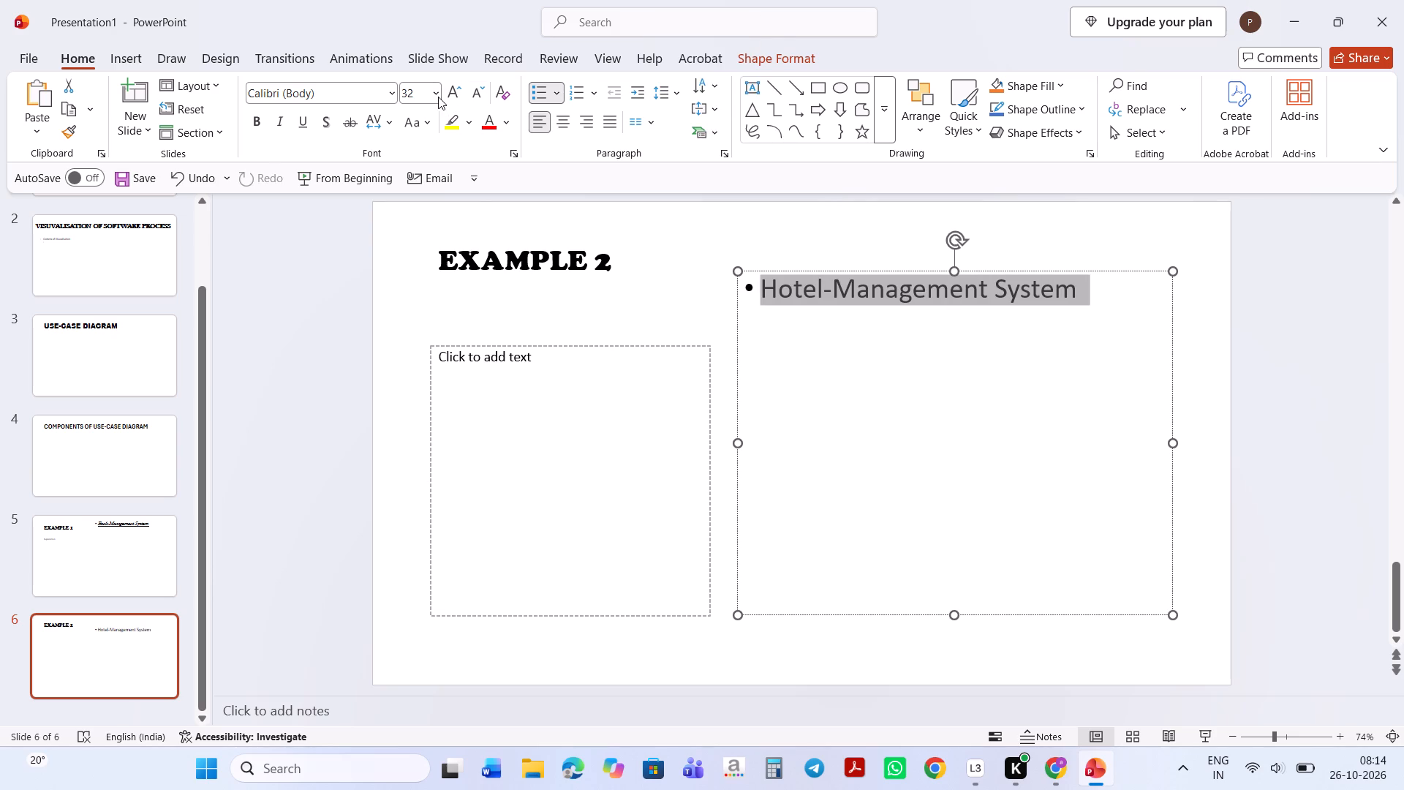
{"action": "left_click", "coordinate": [476, 91]}
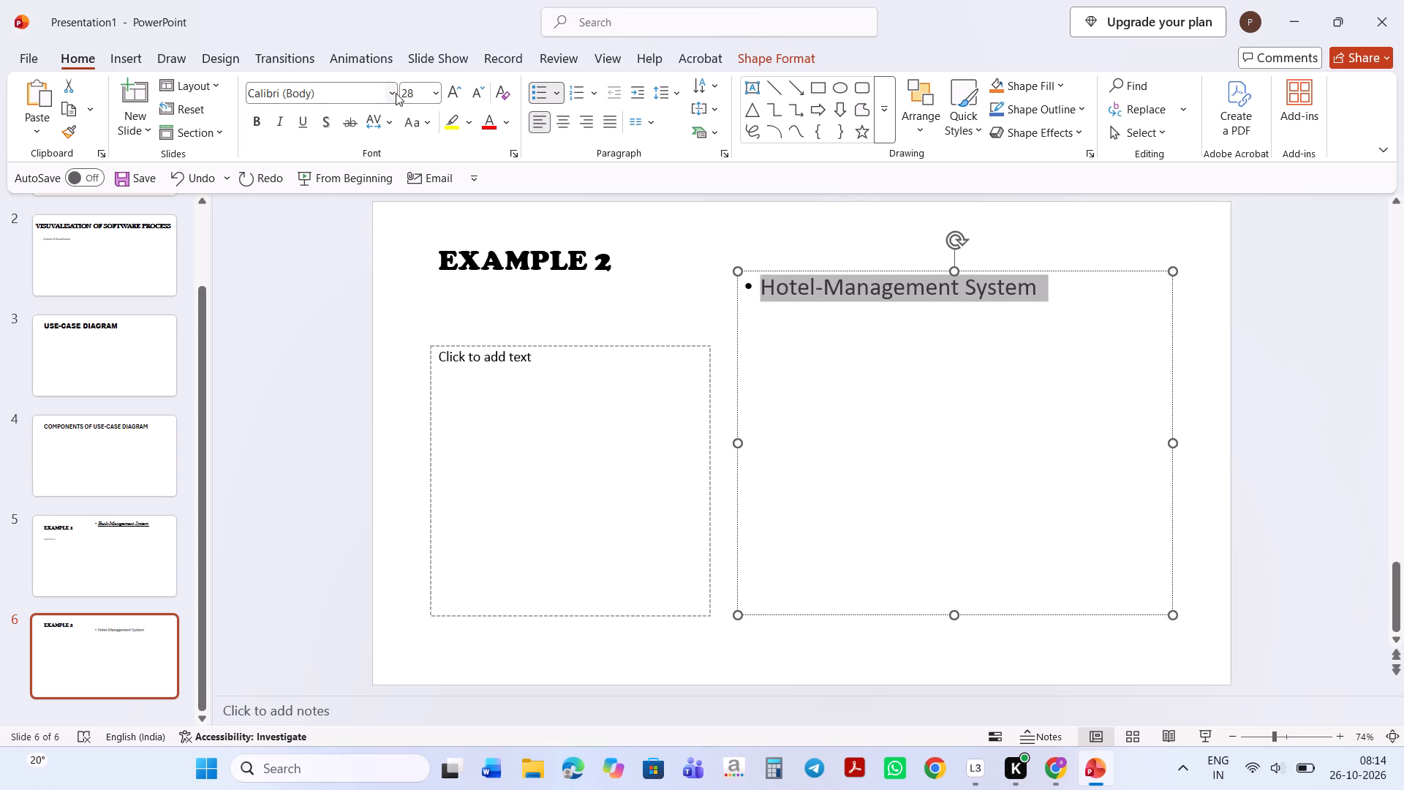
{"action": "left_click", "coordinate": [396, 93]}
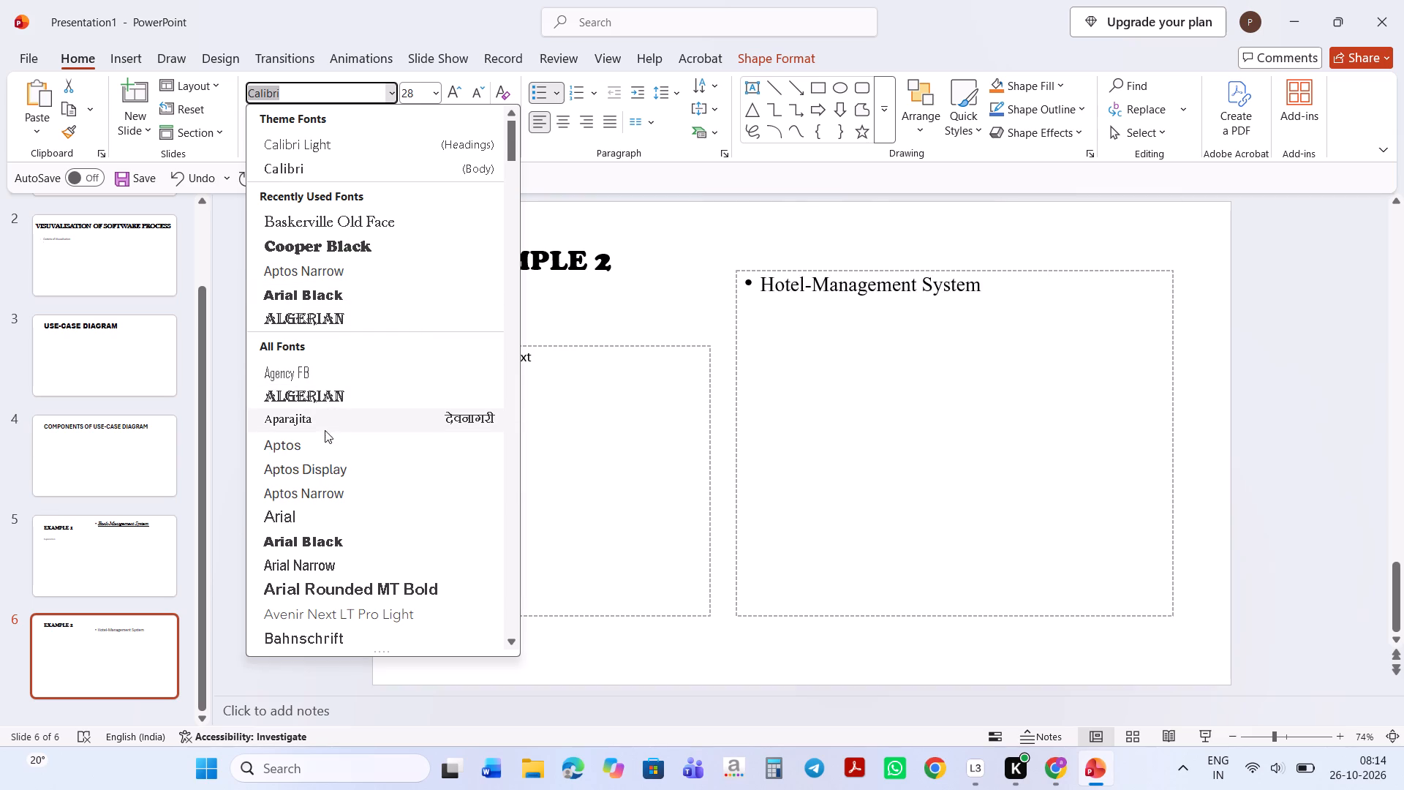
{"action": "scroll", "coordinate": [325, 548], "scroll_direction": "down", "scroll_amount": 1}
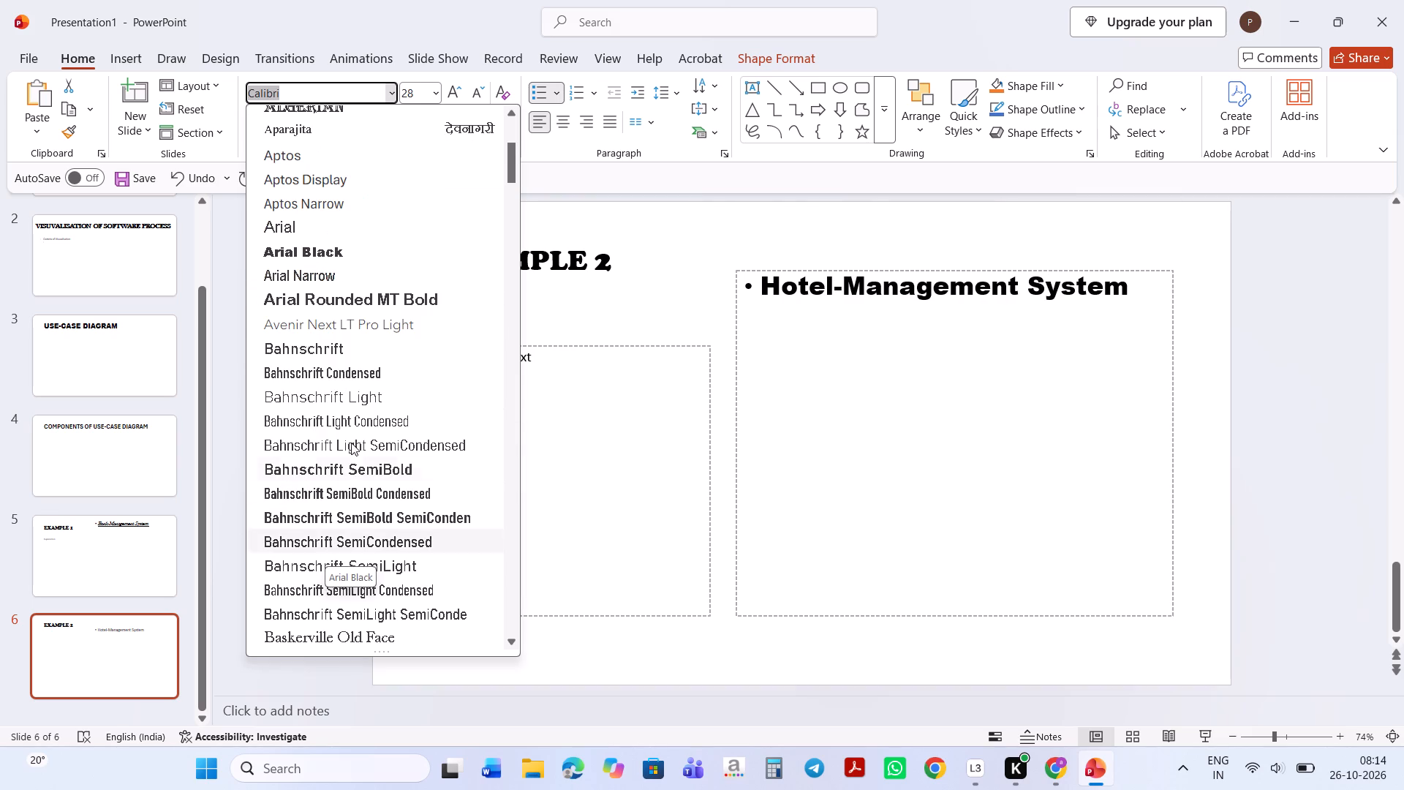
{"action": "scroll", "coordinate": [347, 400], "scroll_direction": "up", "scroll_amount": 1}
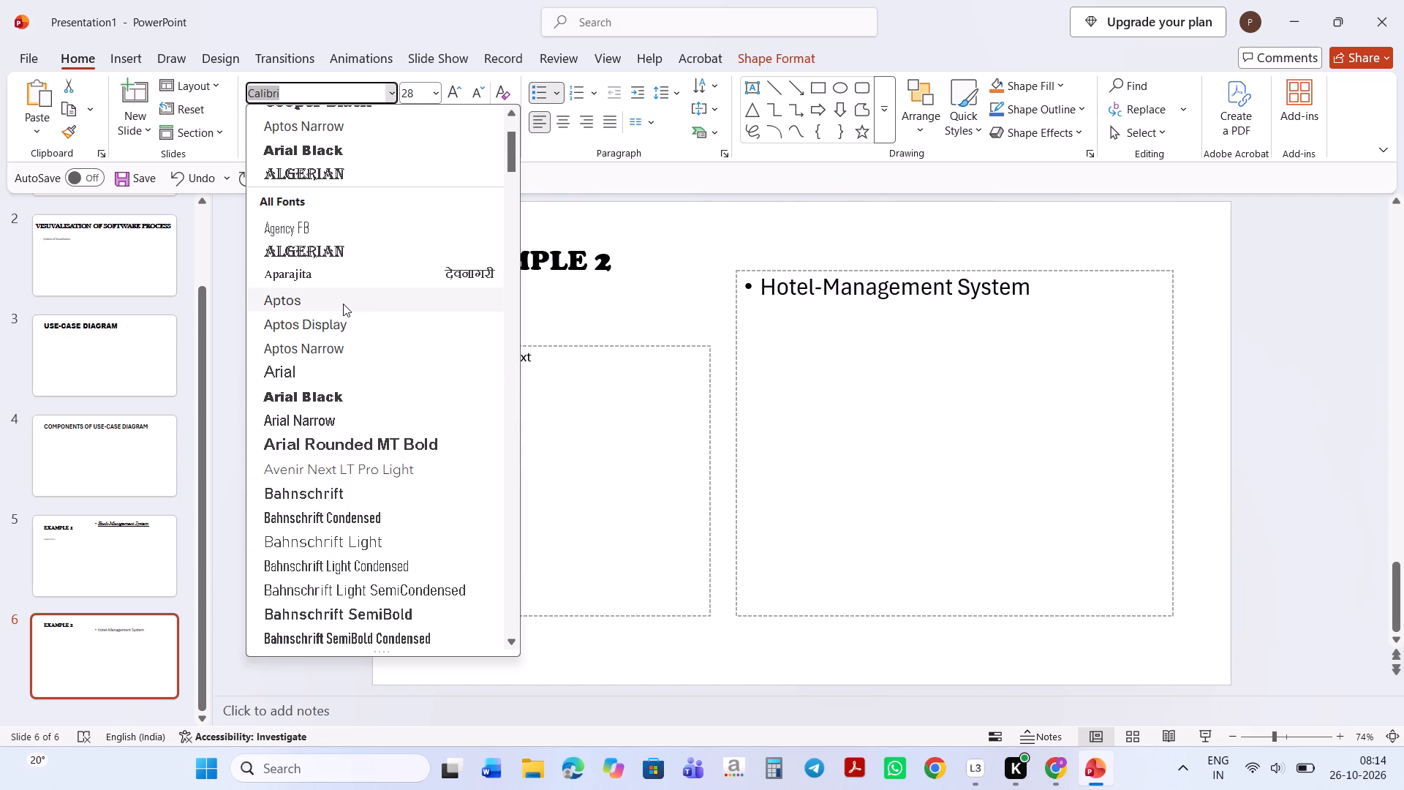
{"action": "scroll", "coordinate": [352, 242], "scroll_direction": "up", "scroll_amount": 1}
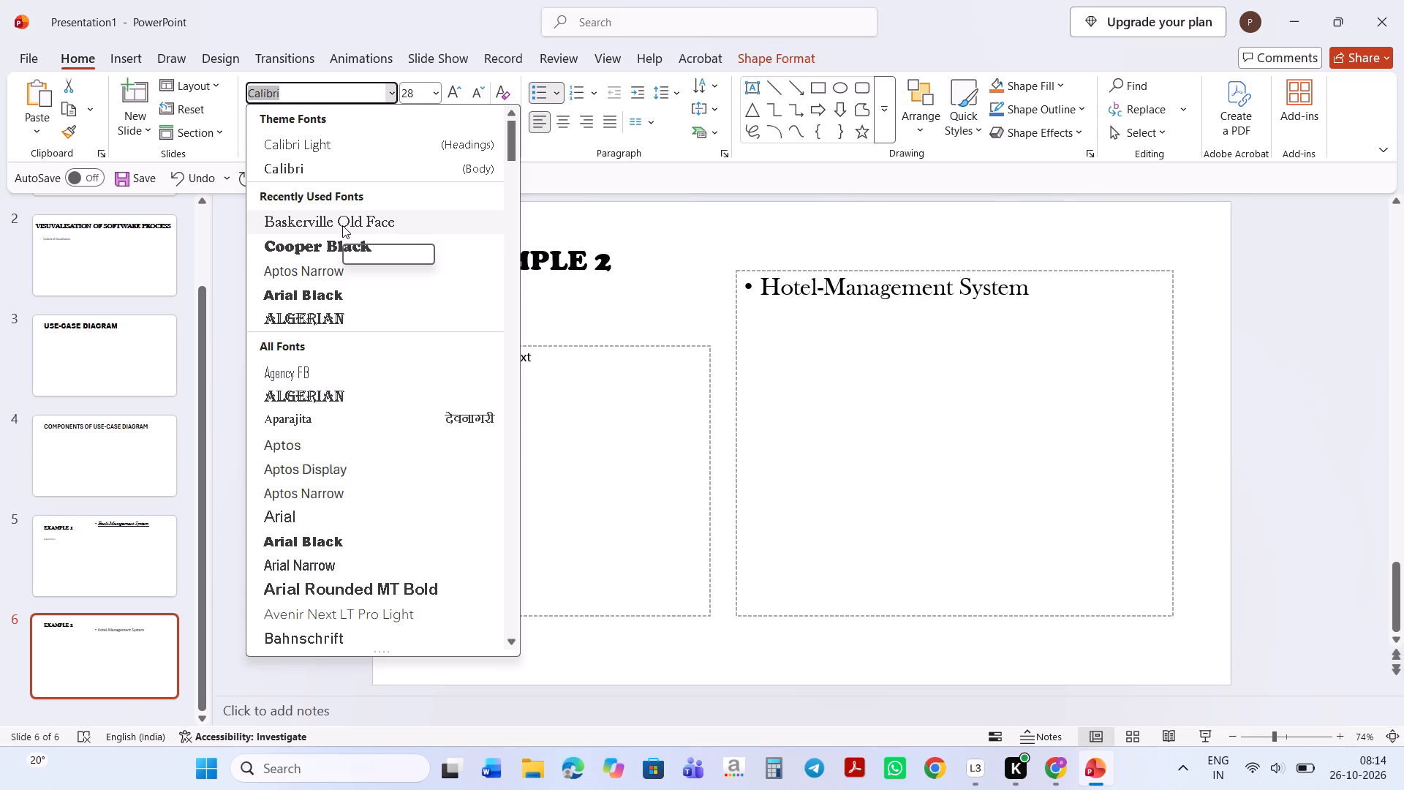
{"action": "left_click", "coordinate": [396, 218]}
Underline and italicise the Hotel-Management System bullet to match the Bank-Management System bullet on slide 5.
{"action": "left_click", "coordinate": [139, 562]}
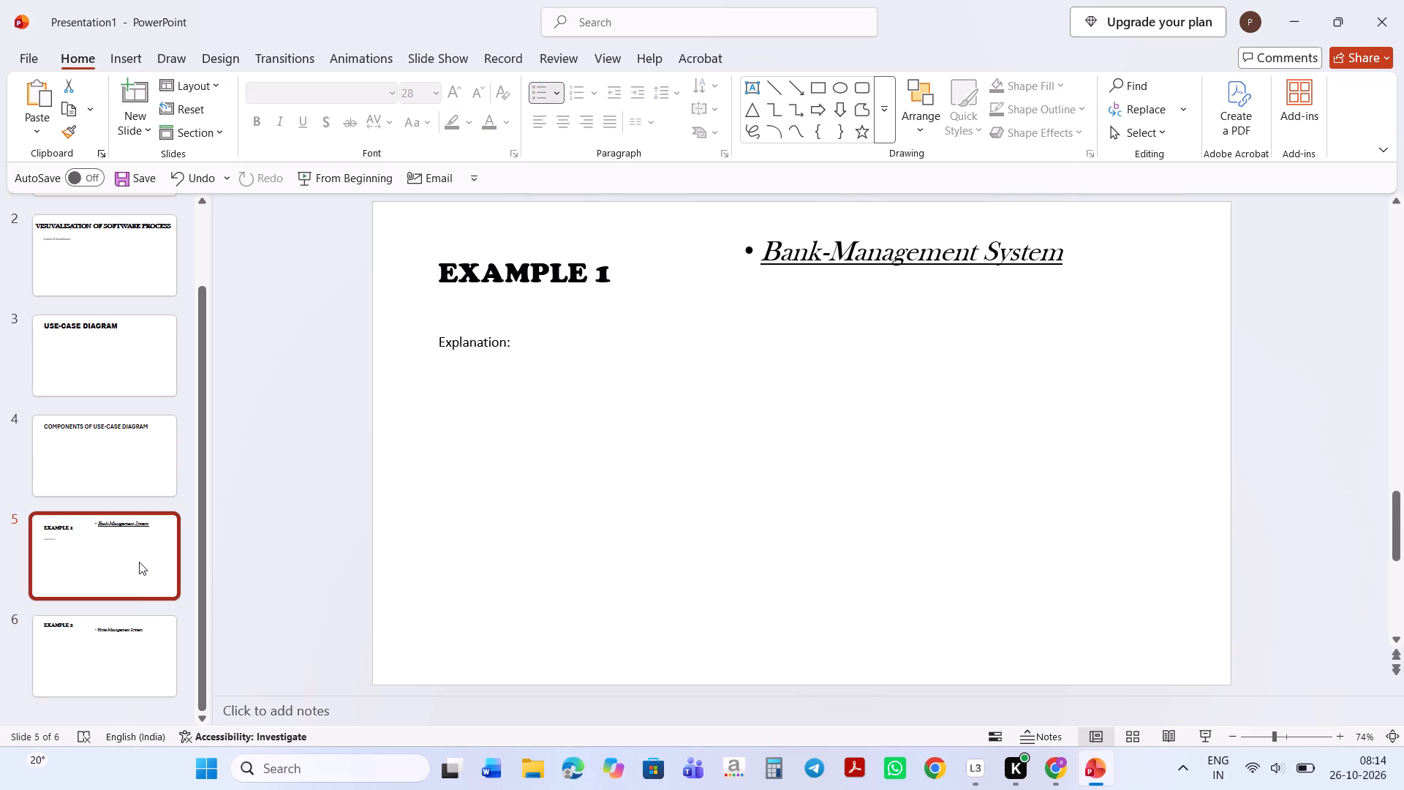
{"action": "left_click", "coordinate": [121, 641]}
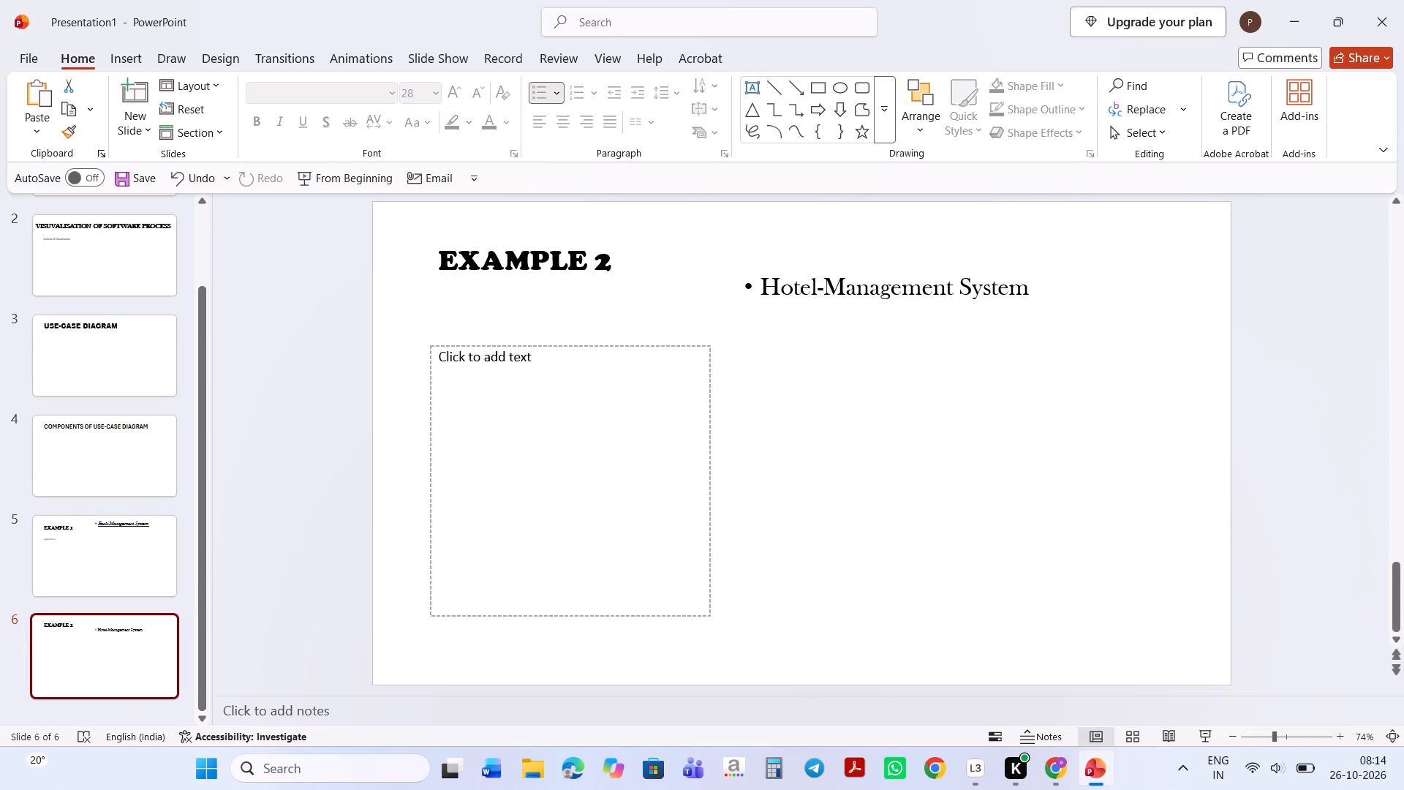
{"action": "triple_click", "coordinate": [788, 296]}
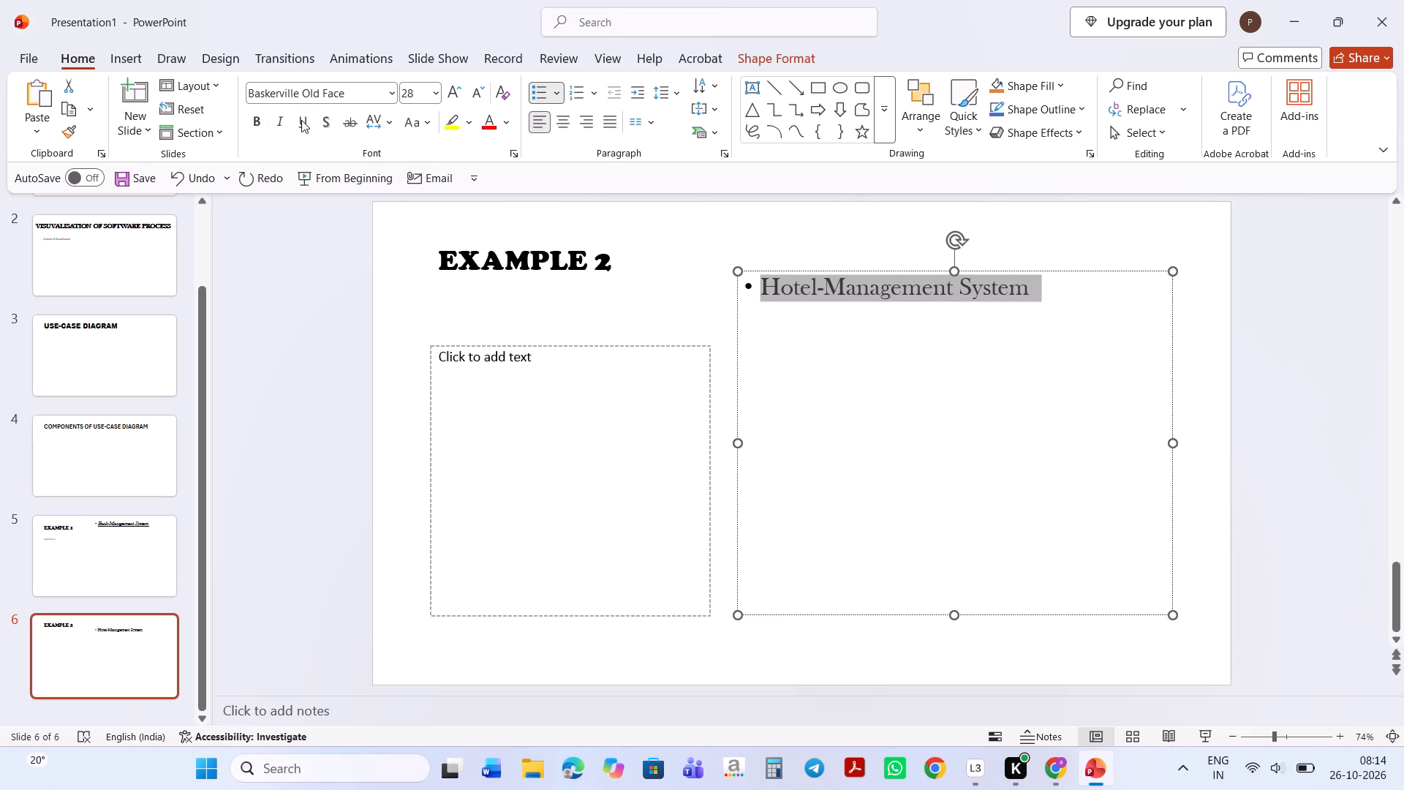
{"action": "left_click", "coordinate": [301, 120]}
{"action": "left_click", "coordinate": [284, 120]}
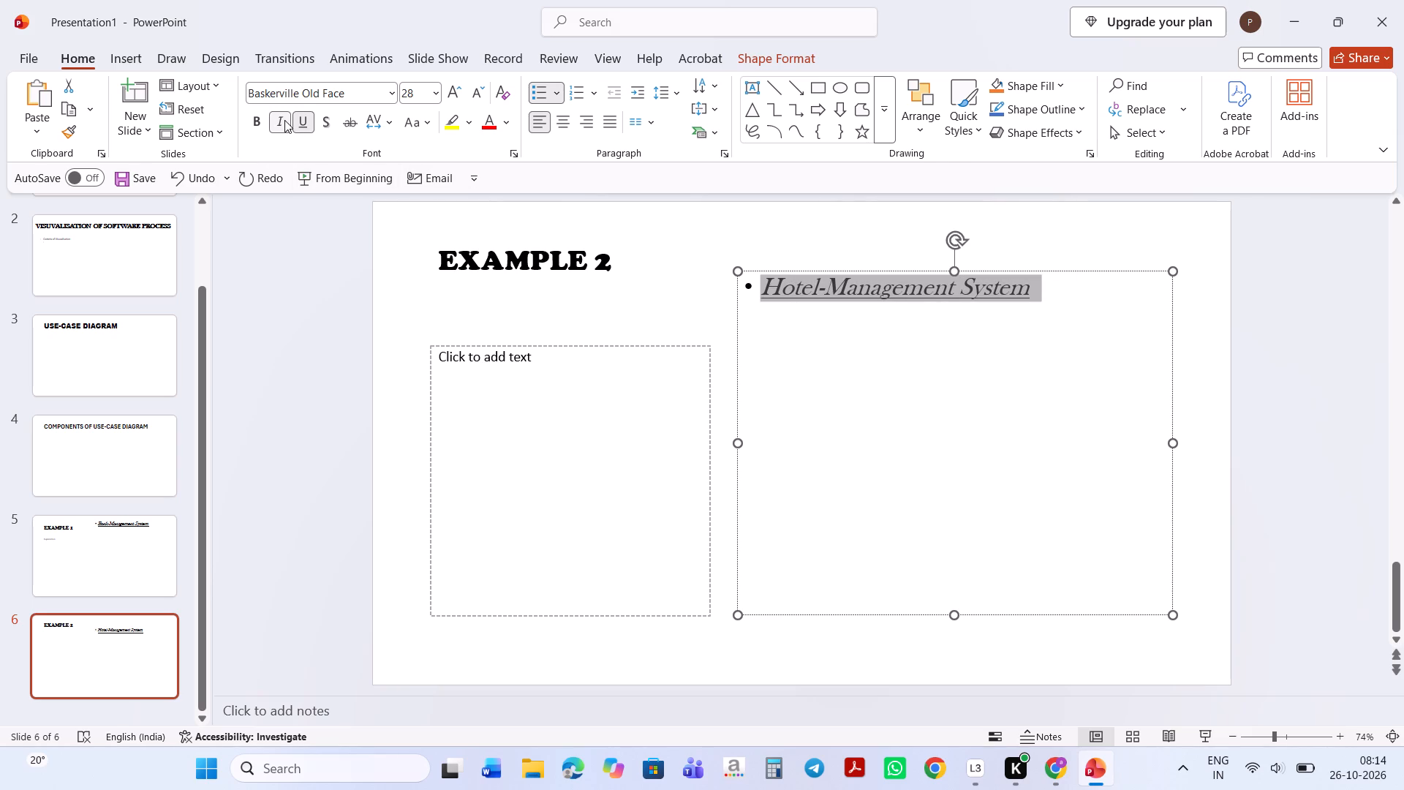
{"action": "left_click", "coordinate": [391, 118]}
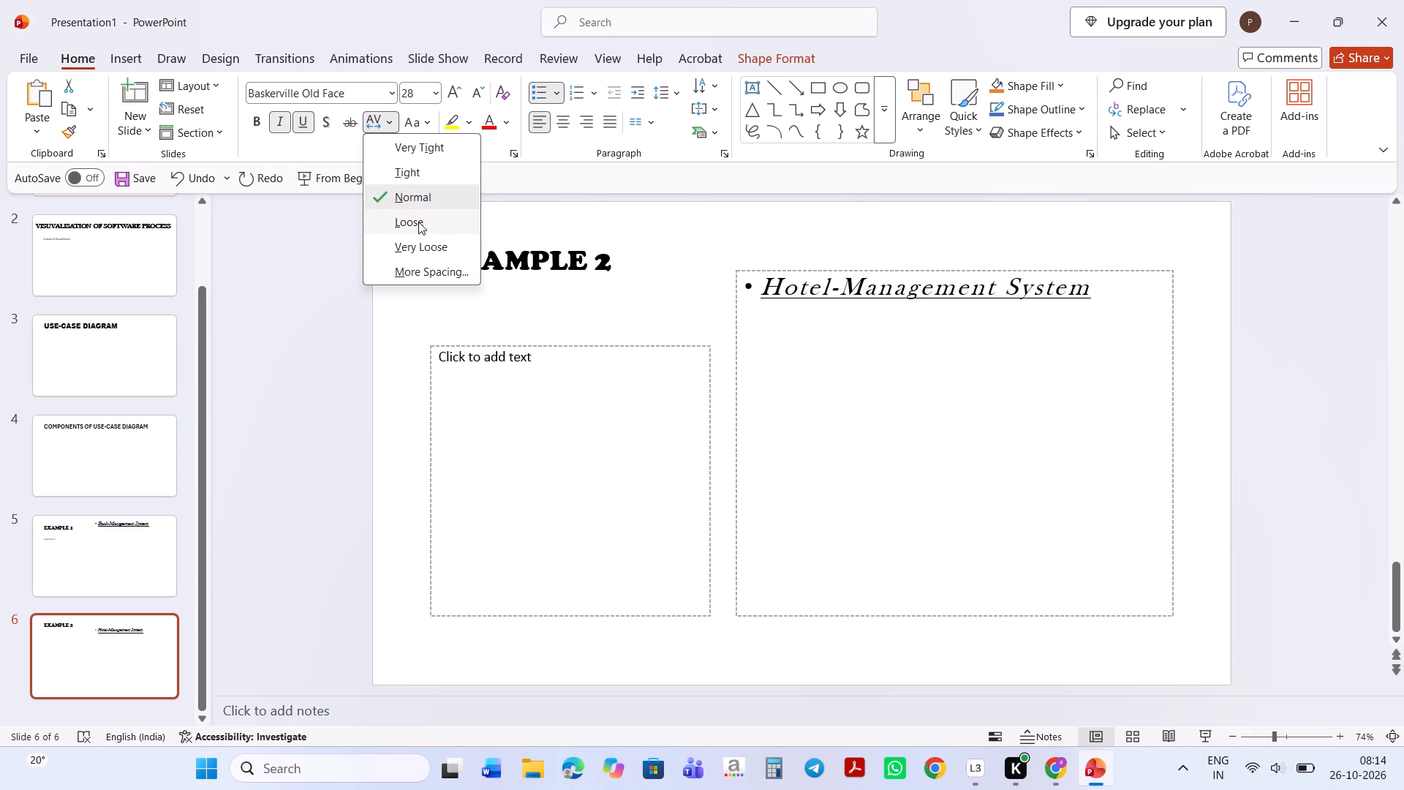
{"action": "left_click", "coordinate": [478, 399]}
Enter "Explanation:" in the caption text box below the EXAMPLE 2 title, followed by a new line.
{"action": "left_click", "coordinate": [545, 368]}
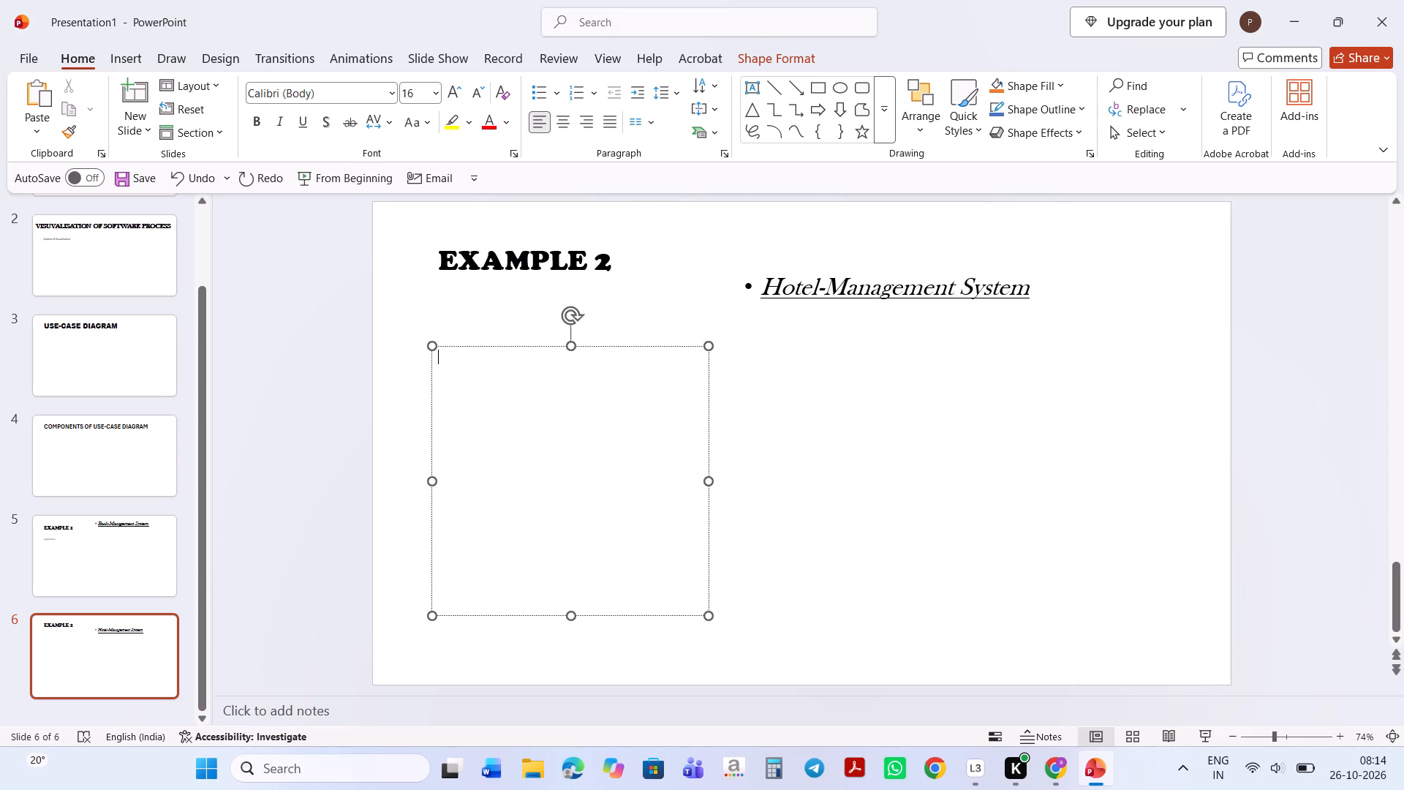
{"action": "key", "text": "x"}
{"action": "type", "text": "planatio"}
{"action": "type", "text": "n:"}
{"action": "key", "text": "Return"}
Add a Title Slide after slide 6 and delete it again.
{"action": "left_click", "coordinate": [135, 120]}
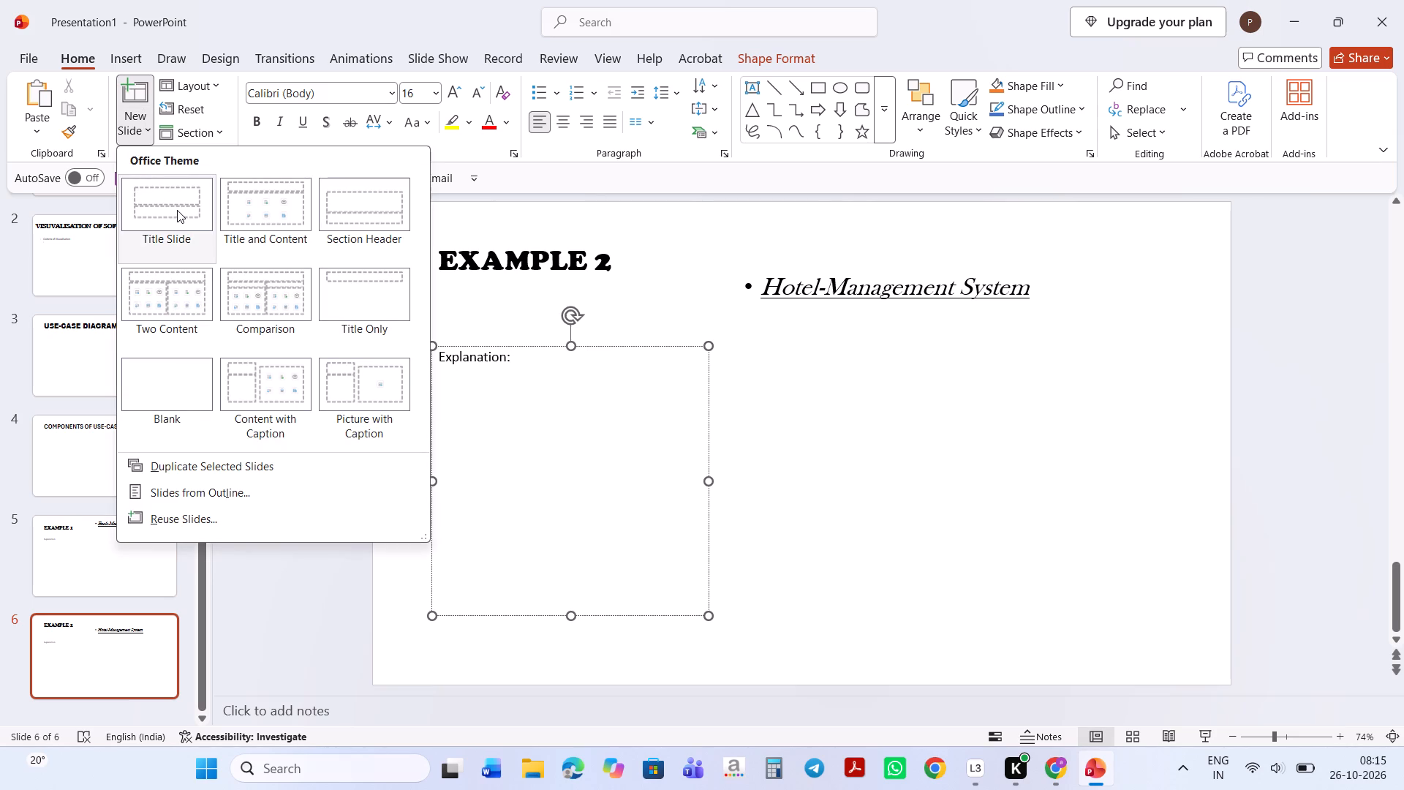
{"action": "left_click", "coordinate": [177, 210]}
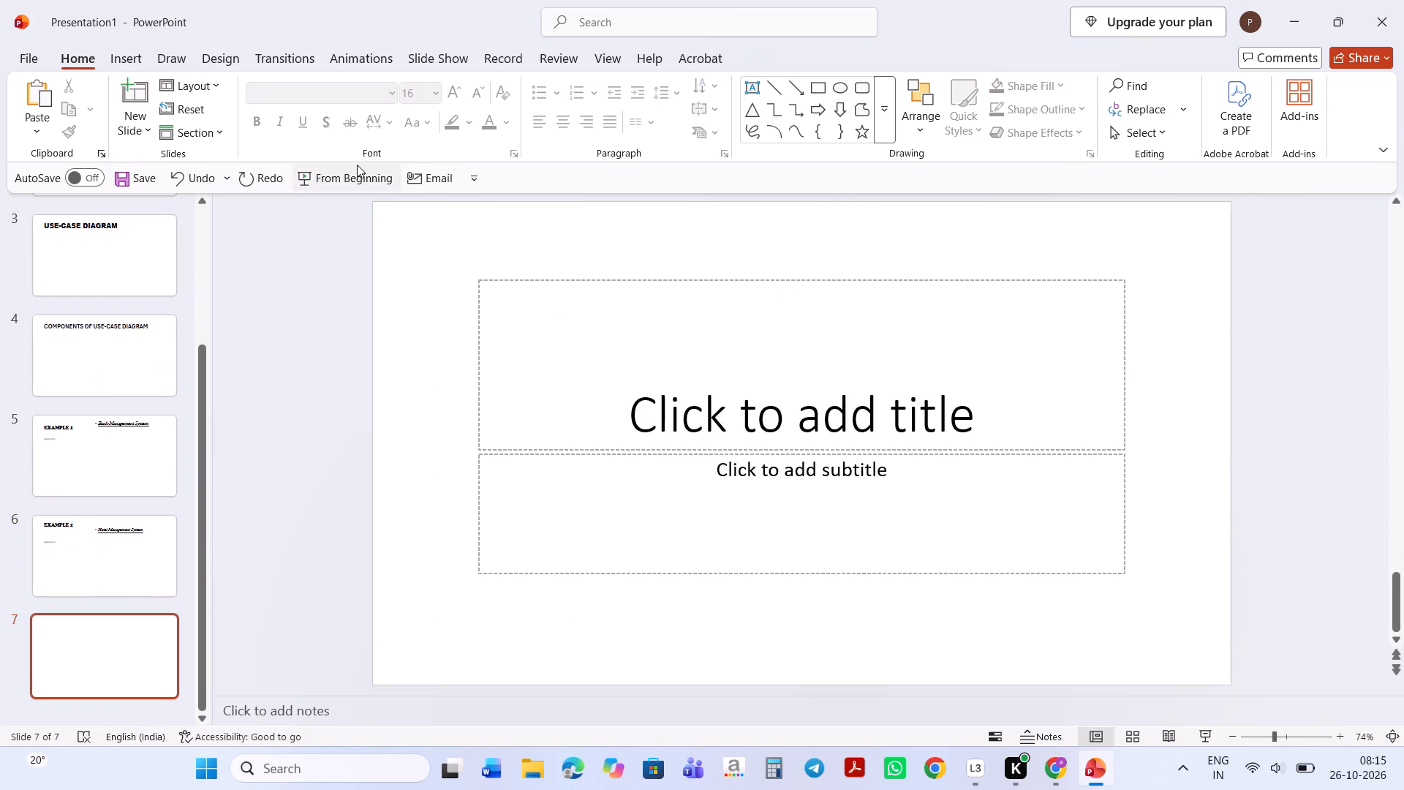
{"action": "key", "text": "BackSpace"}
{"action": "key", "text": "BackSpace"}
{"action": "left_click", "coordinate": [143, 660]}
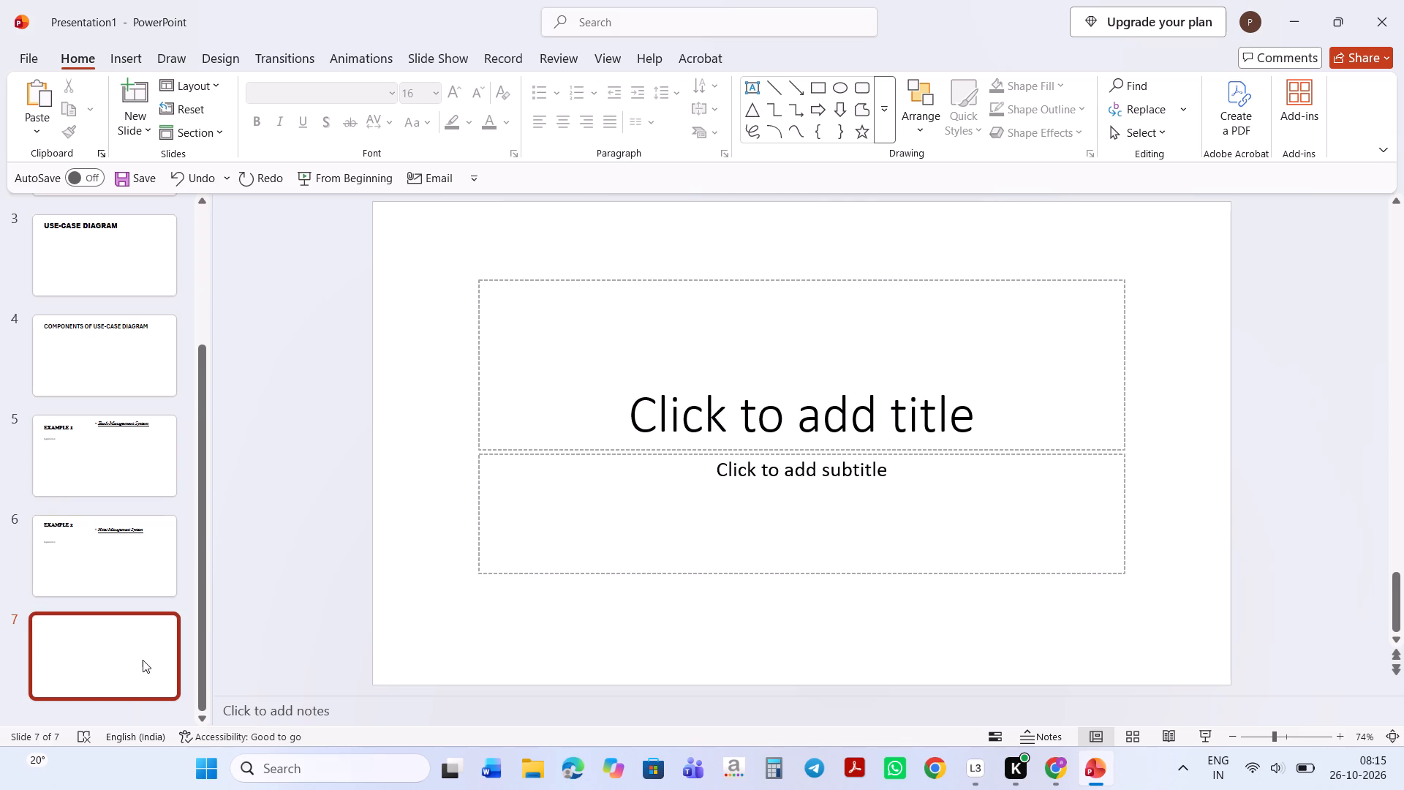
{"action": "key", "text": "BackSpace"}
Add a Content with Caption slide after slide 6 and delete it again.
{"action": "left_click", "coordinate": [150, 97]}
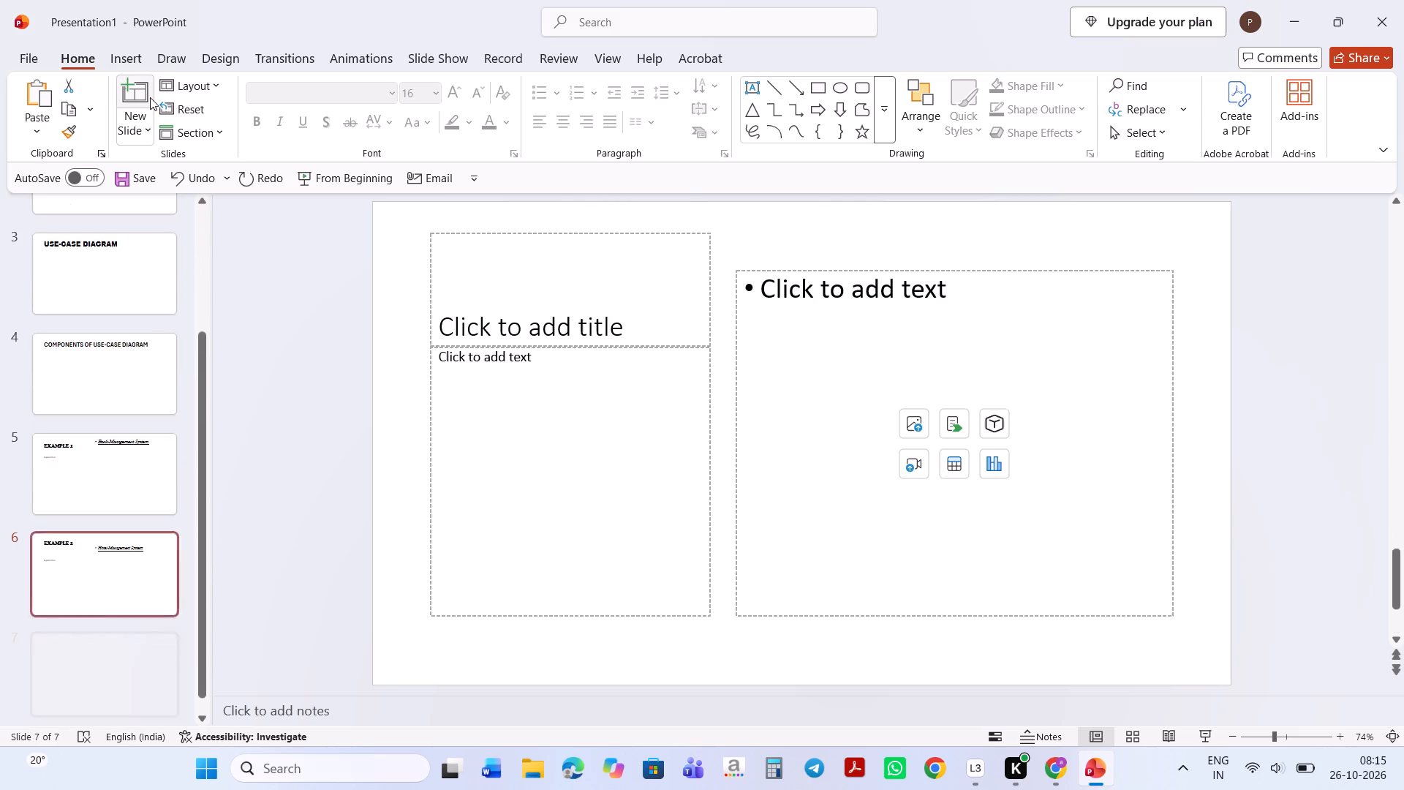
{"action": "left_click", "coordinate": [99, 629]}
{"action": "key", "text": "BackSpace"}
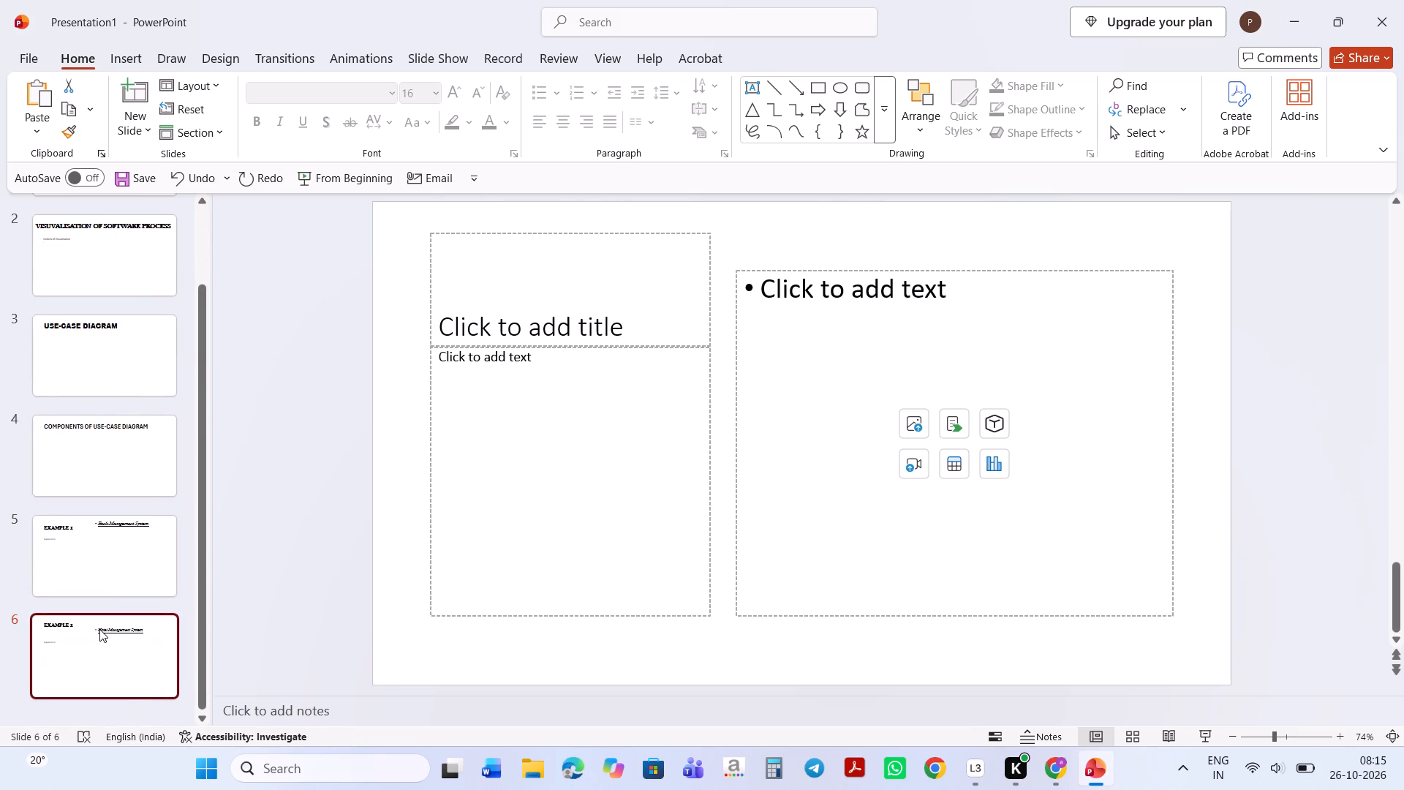
Add a new Title and Content slide after slide 6.
{"action": "left_click", "coordinate": [133, 129]}
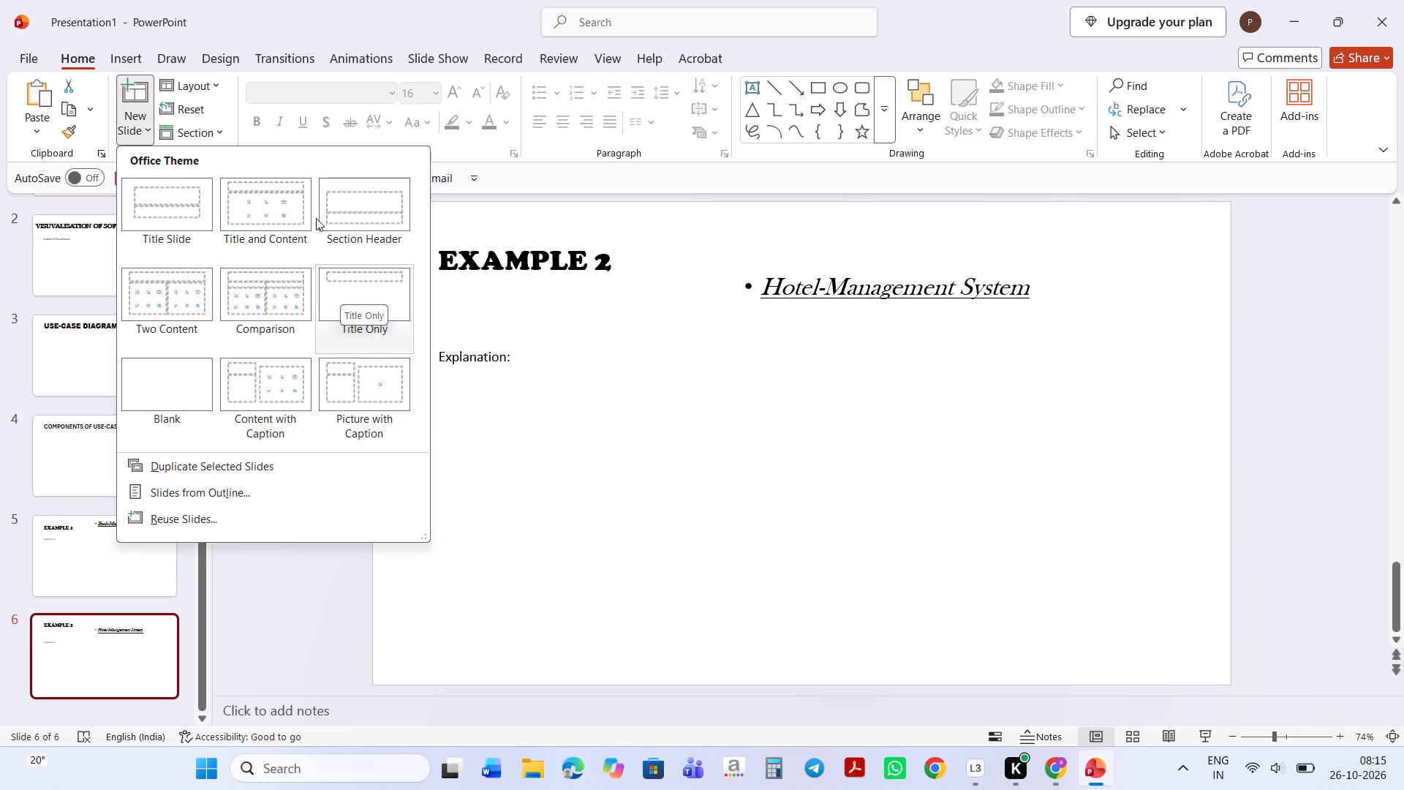
{"action": "left_click", "coordinate": [287, 188]}
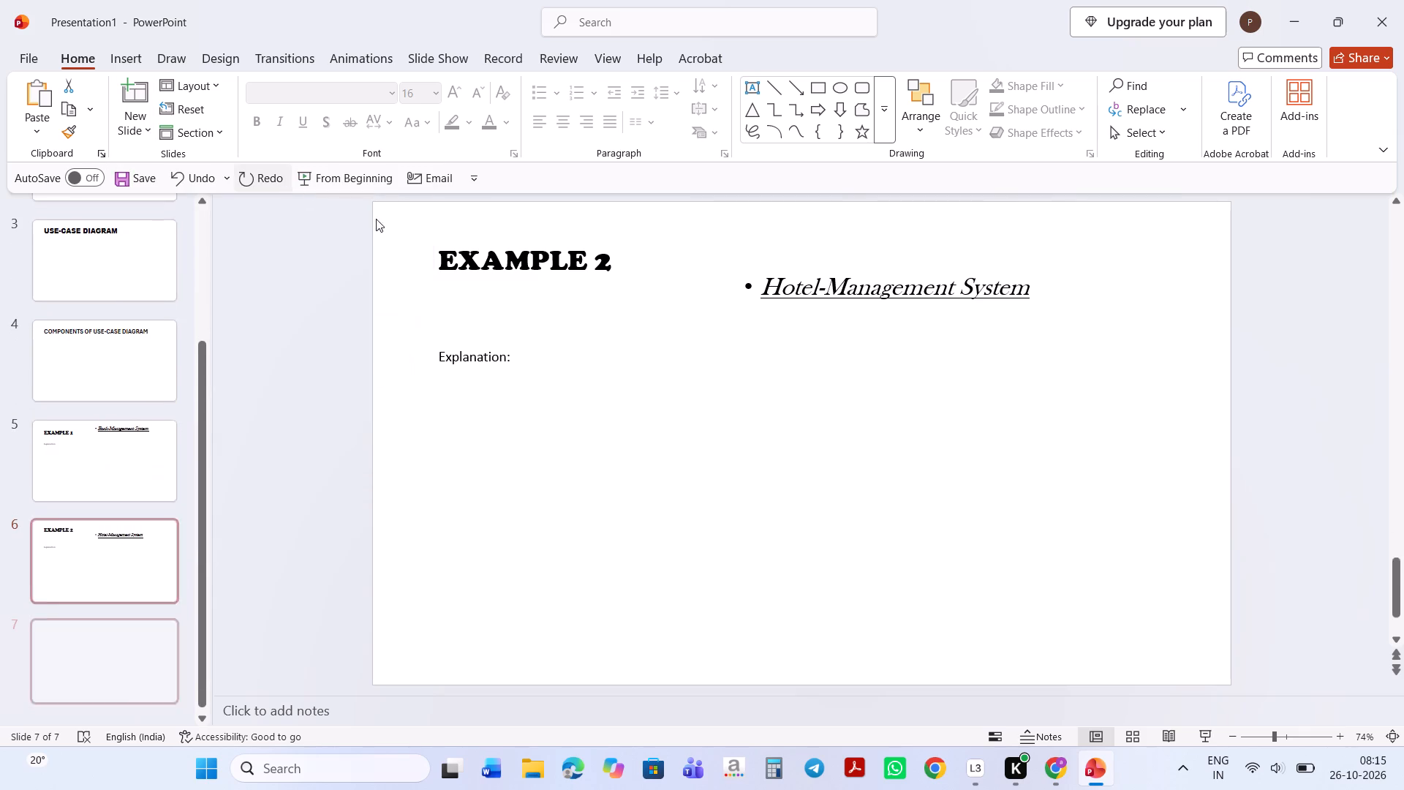
Enter "CONCLUSION" as the title of slide 7.
{"action": "left_click", "coordinate": [624, 293]}
{"action": "key", "text": "c"}
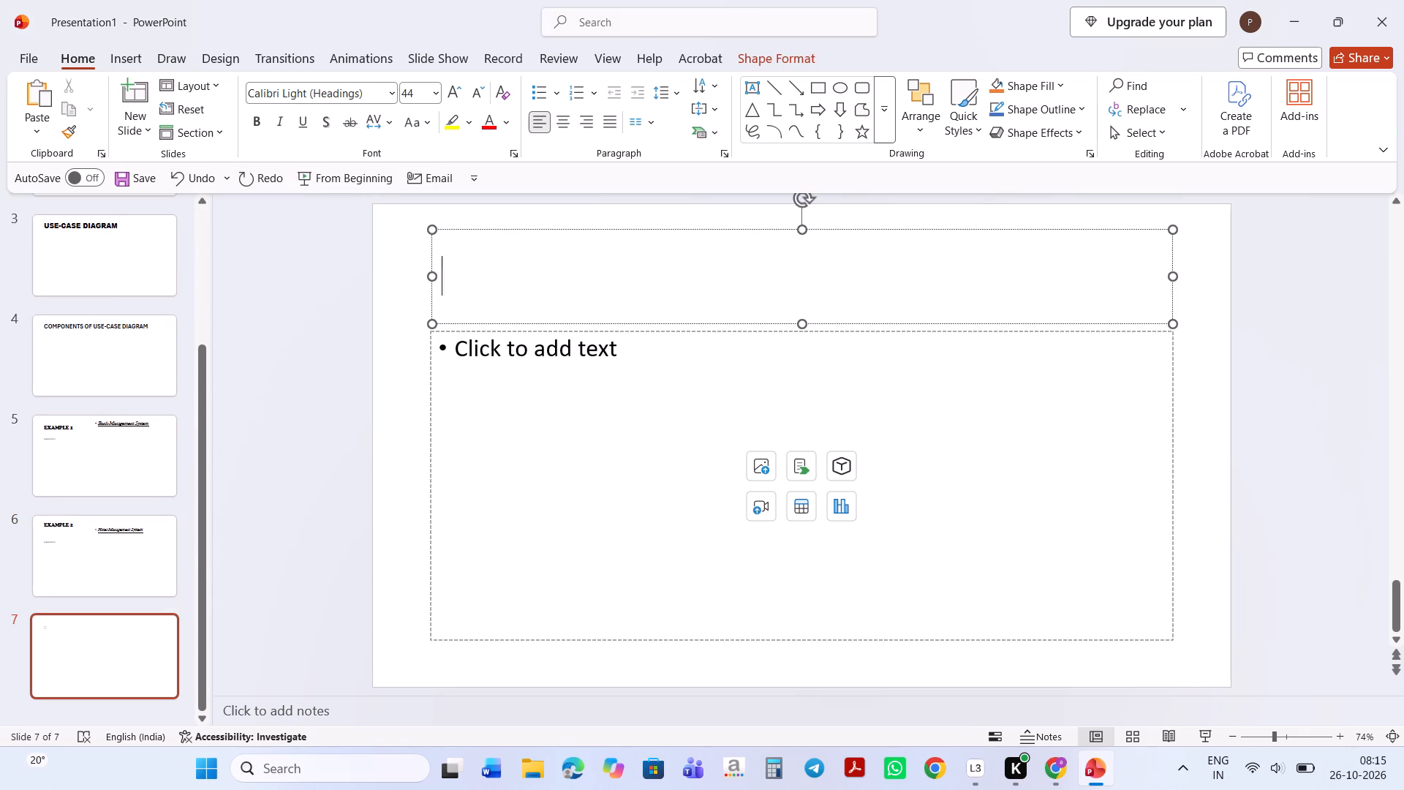
{"action": "key", "text": "c"}
{"action": "type", "text": "ONCLUSION"}
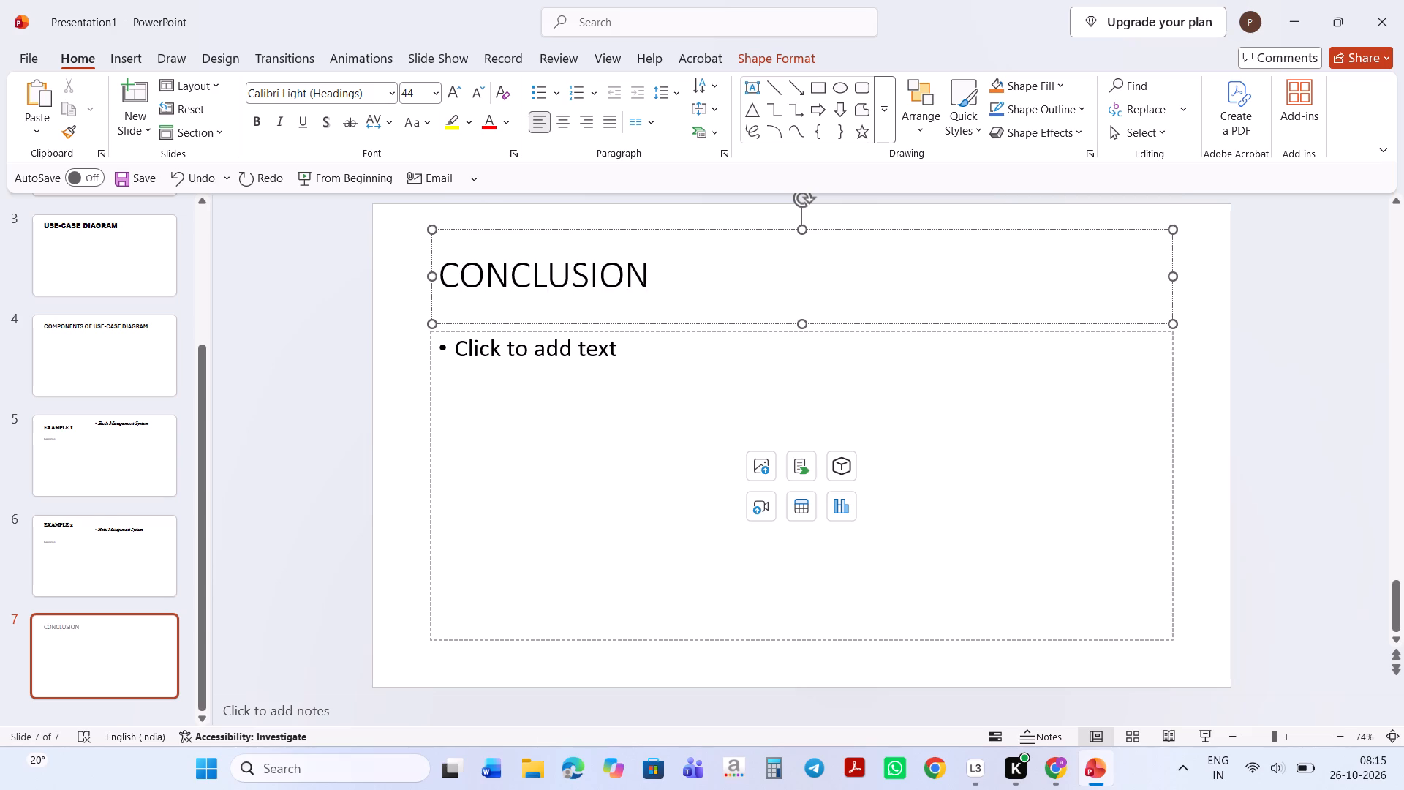
{"action": "key", "text": "space"}
Make the CONCLUSION title bold and set its font to Cooper Black.
{"action": "key", "text": "ctrl+a"}
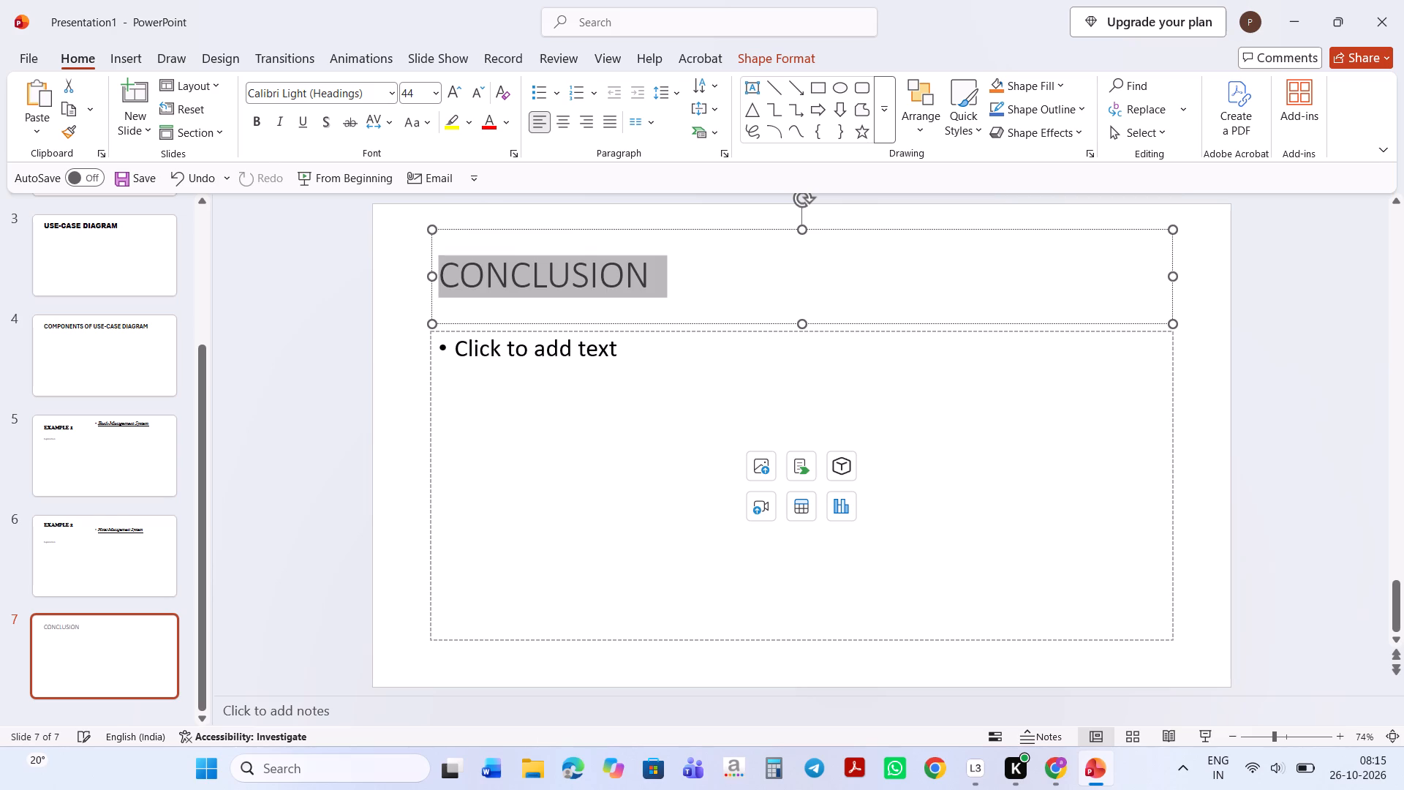
{"action": "left_click", "coordinate": [250, 125]}
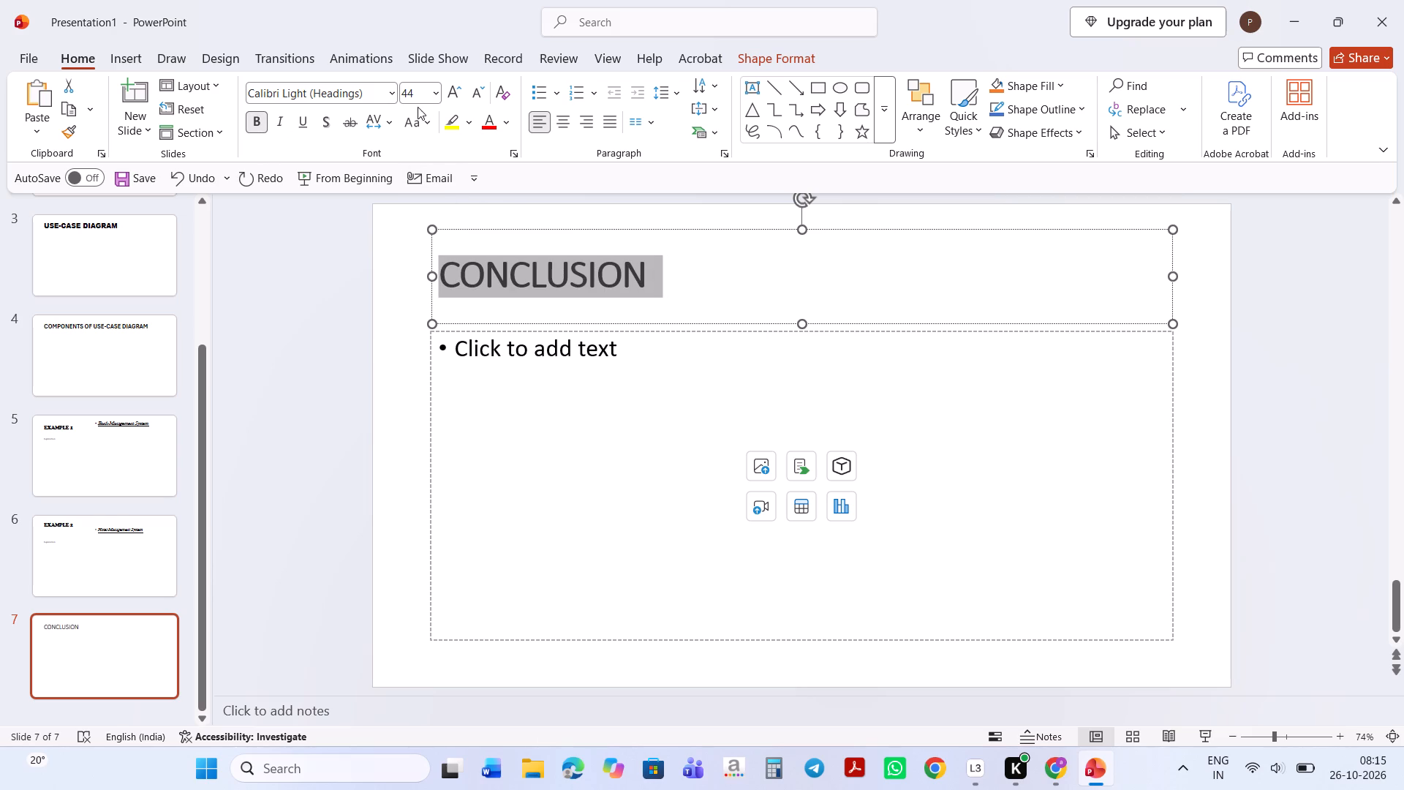
{"action": "left_click", "coordinate": [393, 96]}
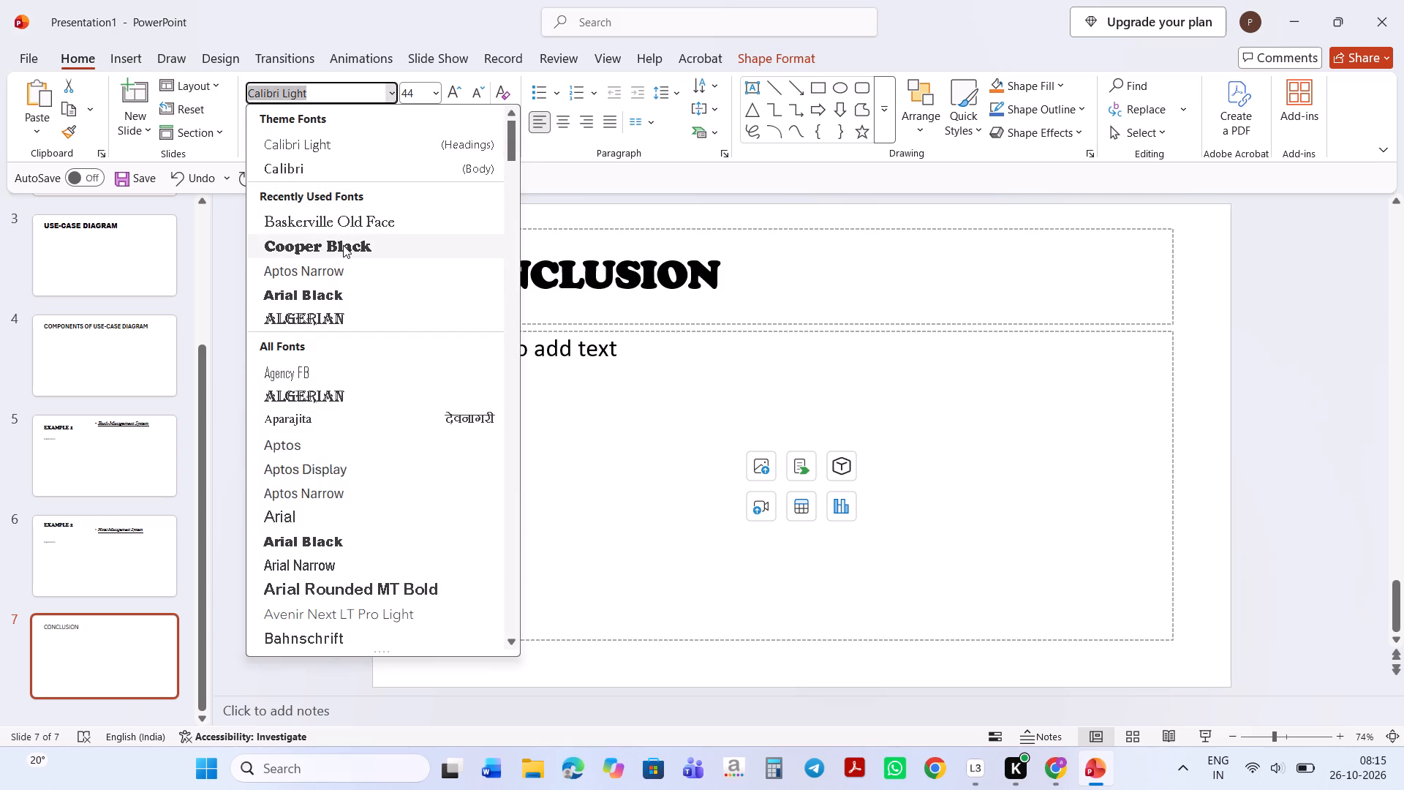
{"action": "left_click", "coordinate": [344, 235]}
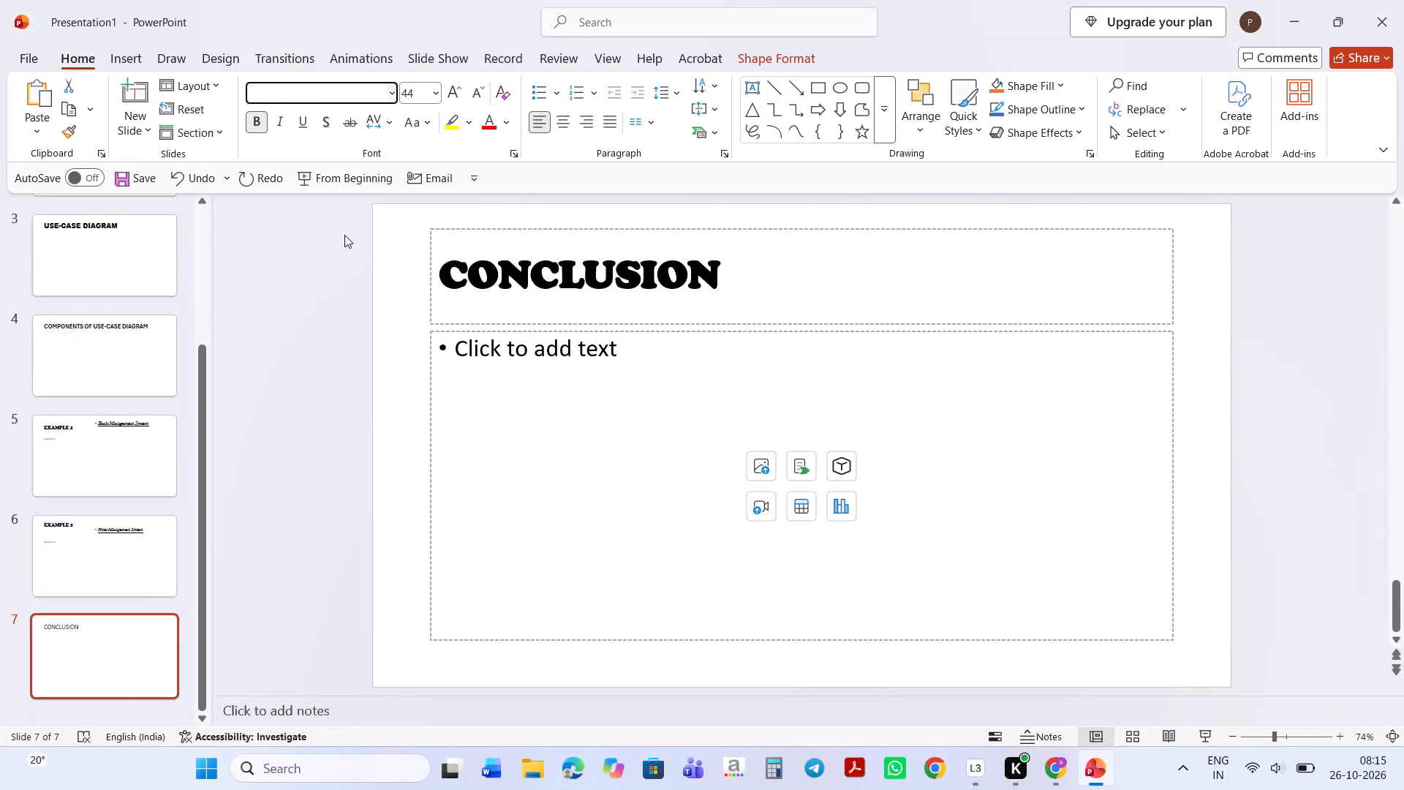
{"action": "left_click", "coordinate": [658, 345]}
{"action": "left_click", "coordinate": [759, 286]}
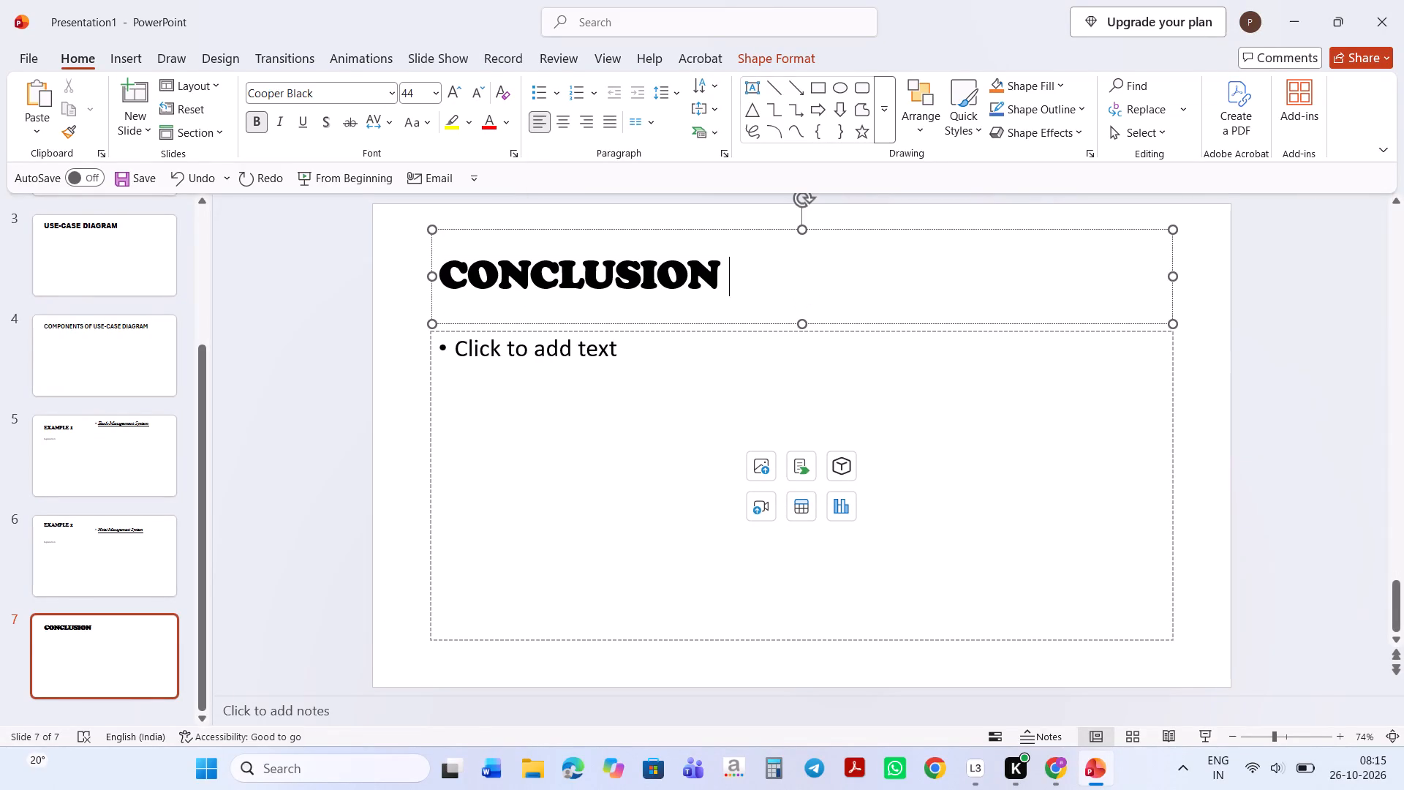
{"action": "left_click", "coordinate": [601, 375]}
{"action": "left_click", "coordinate": [763, 251]}
{"action": "left_click", "coordinate": [611, 348]}
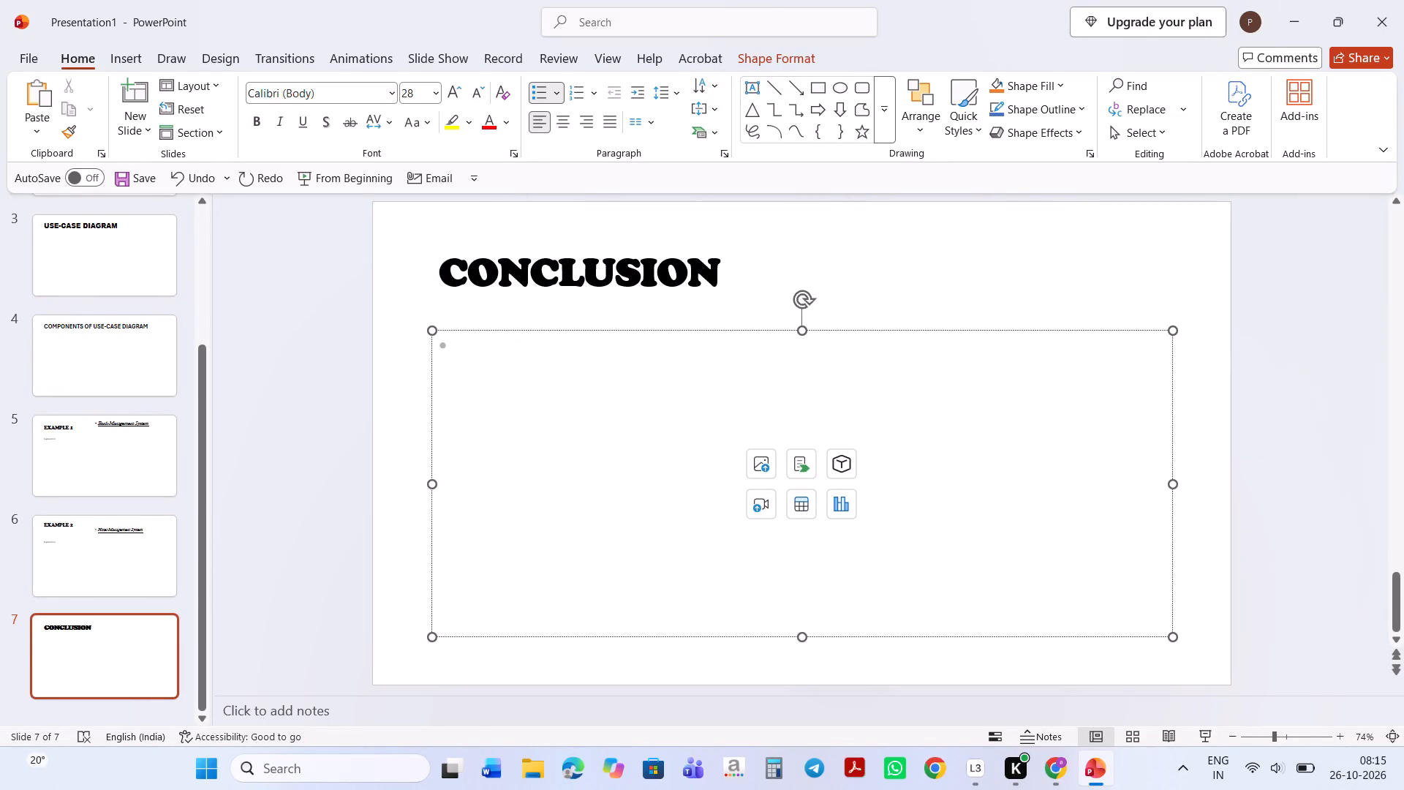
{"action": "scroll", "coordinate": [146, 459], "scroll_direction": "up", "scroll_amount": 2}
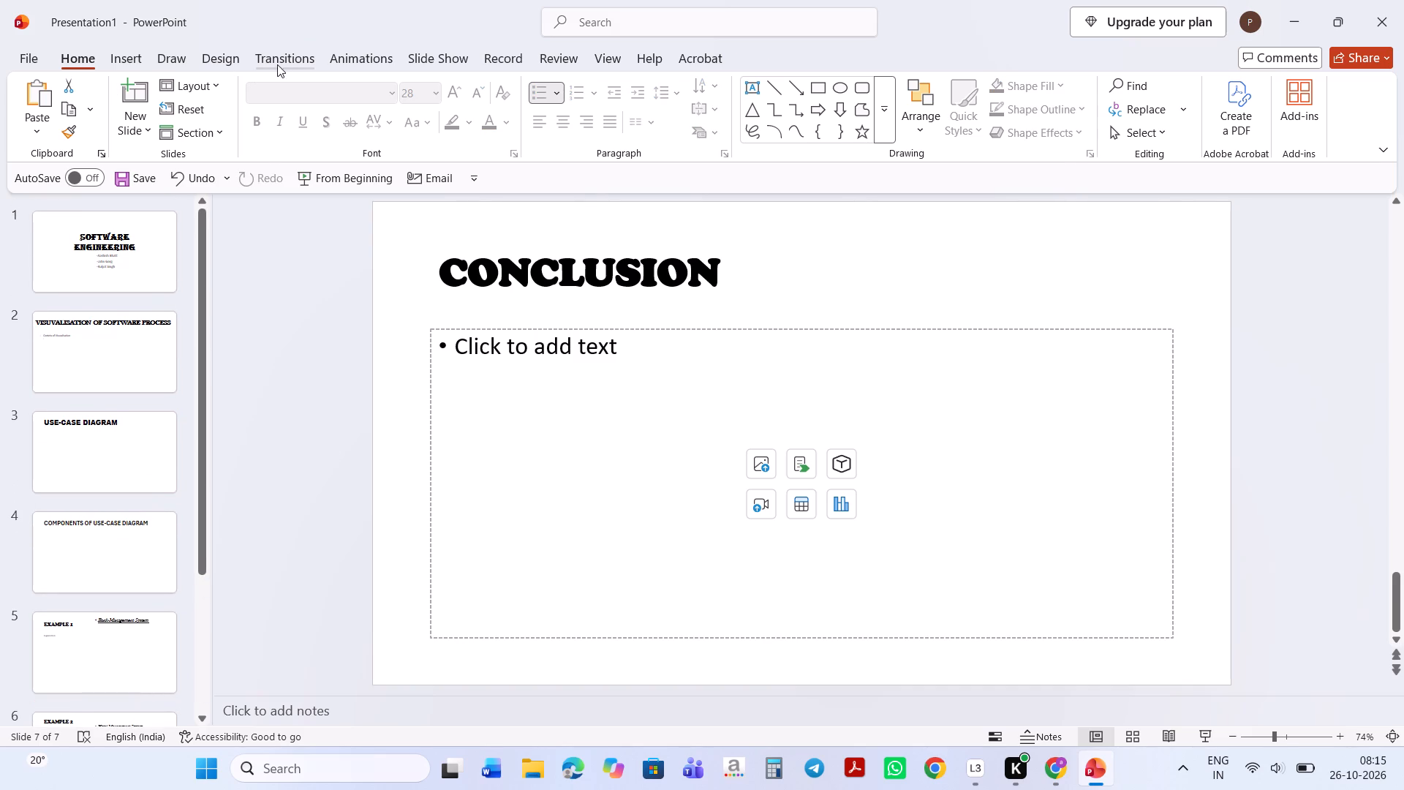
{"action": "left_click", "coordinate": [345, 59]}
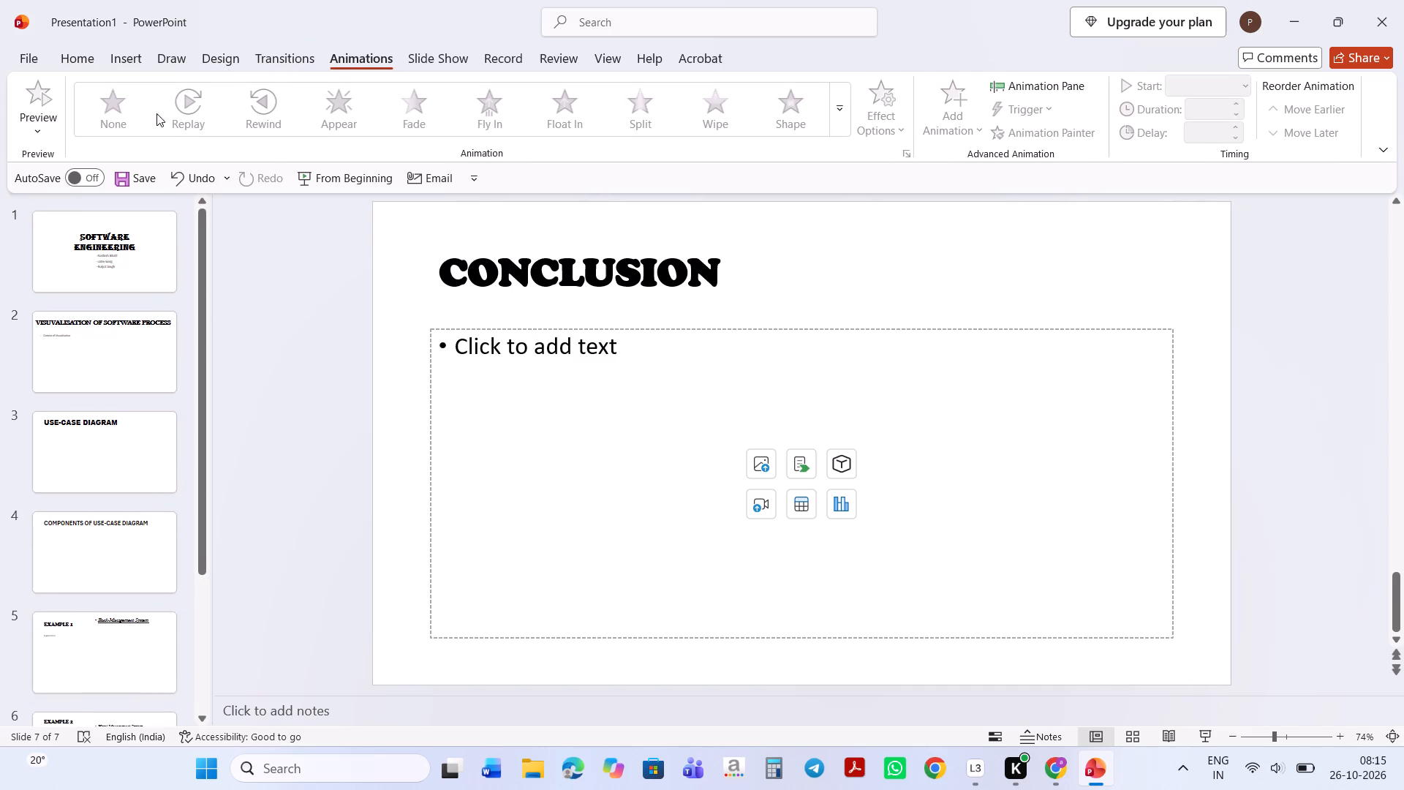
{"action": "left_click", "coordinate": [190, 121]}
Play the slide show from the first slide, go through every slide to the end and exit it.
{"action": "left_click", "coordinate": [448, 53]}
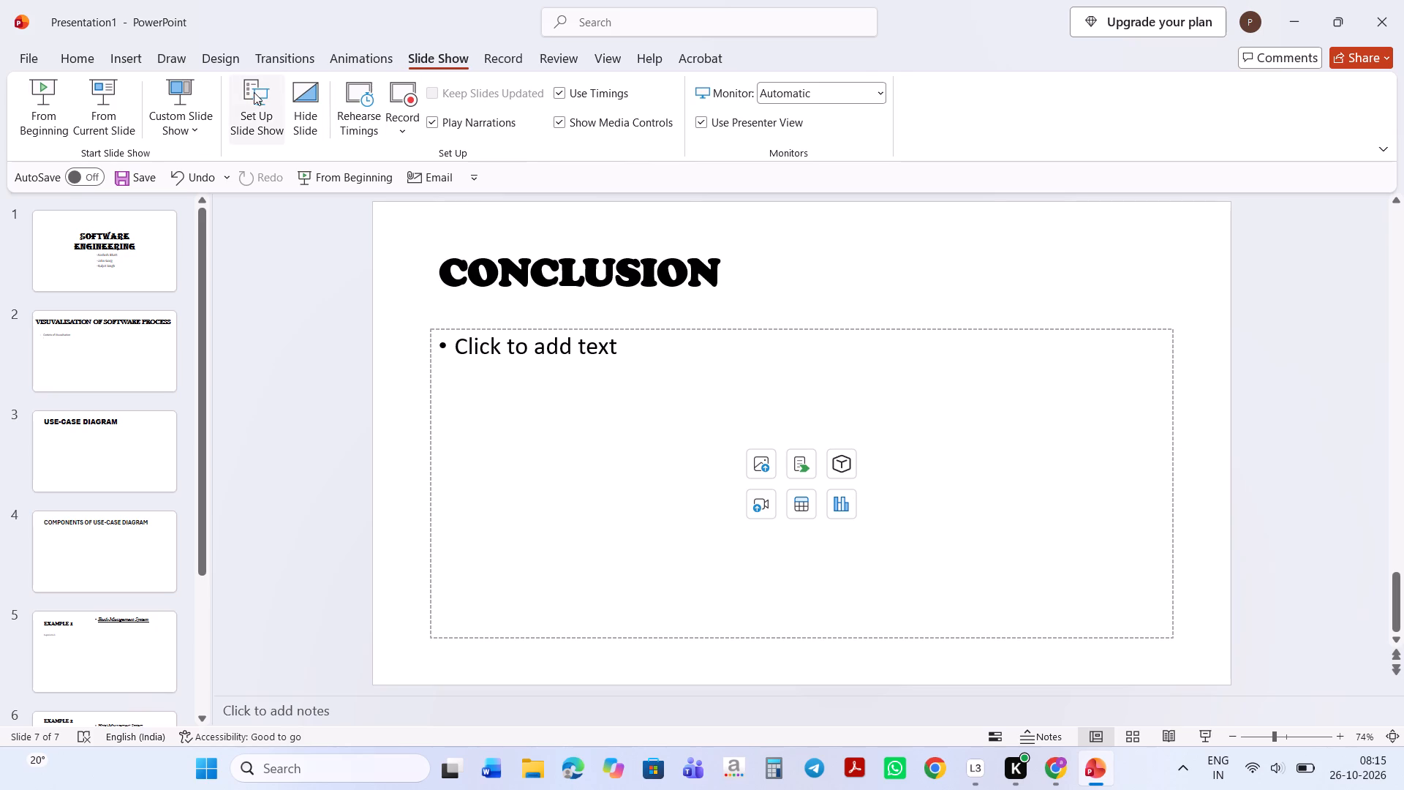
{"action": "left_click", "coordinate": [38, 127]}
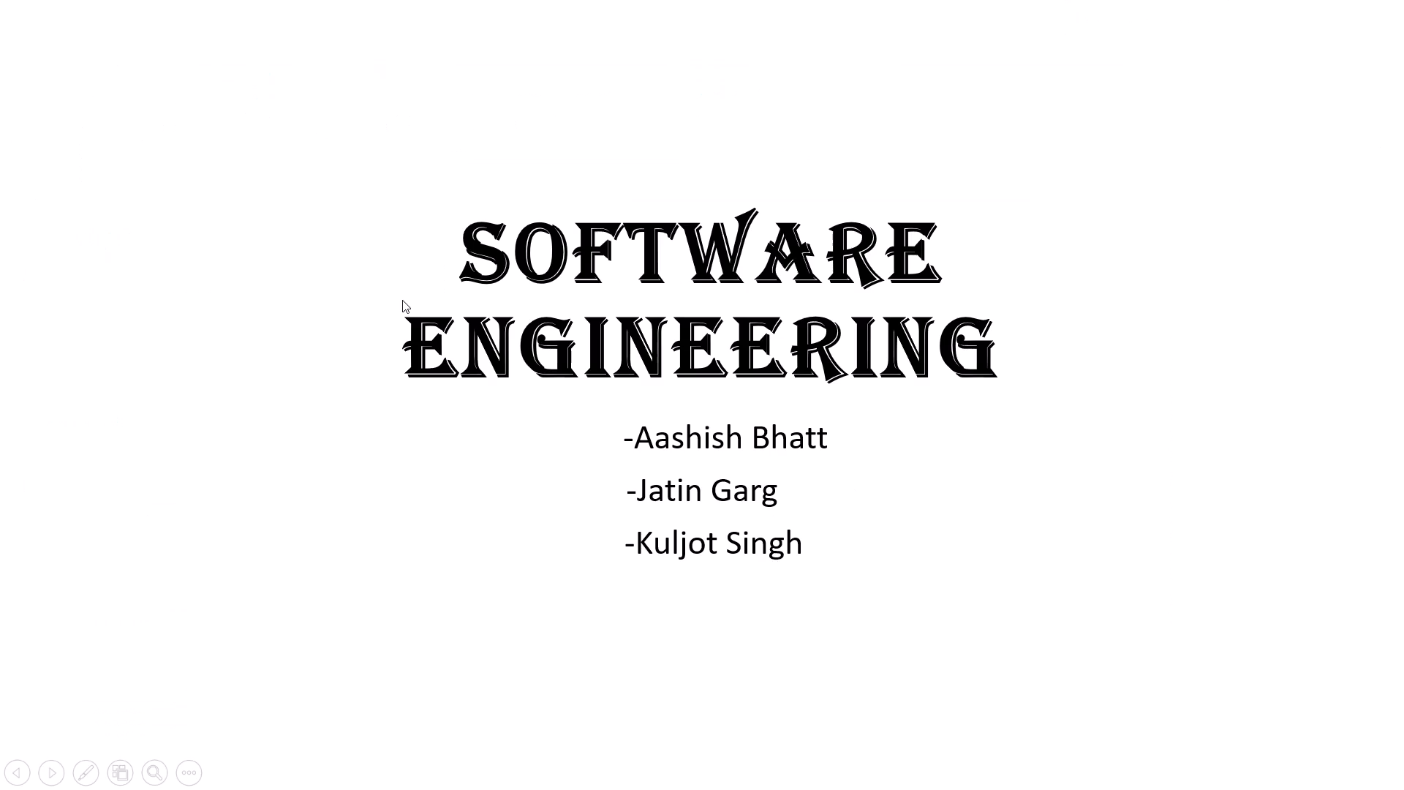
{"action": "key", "text": "Right"}
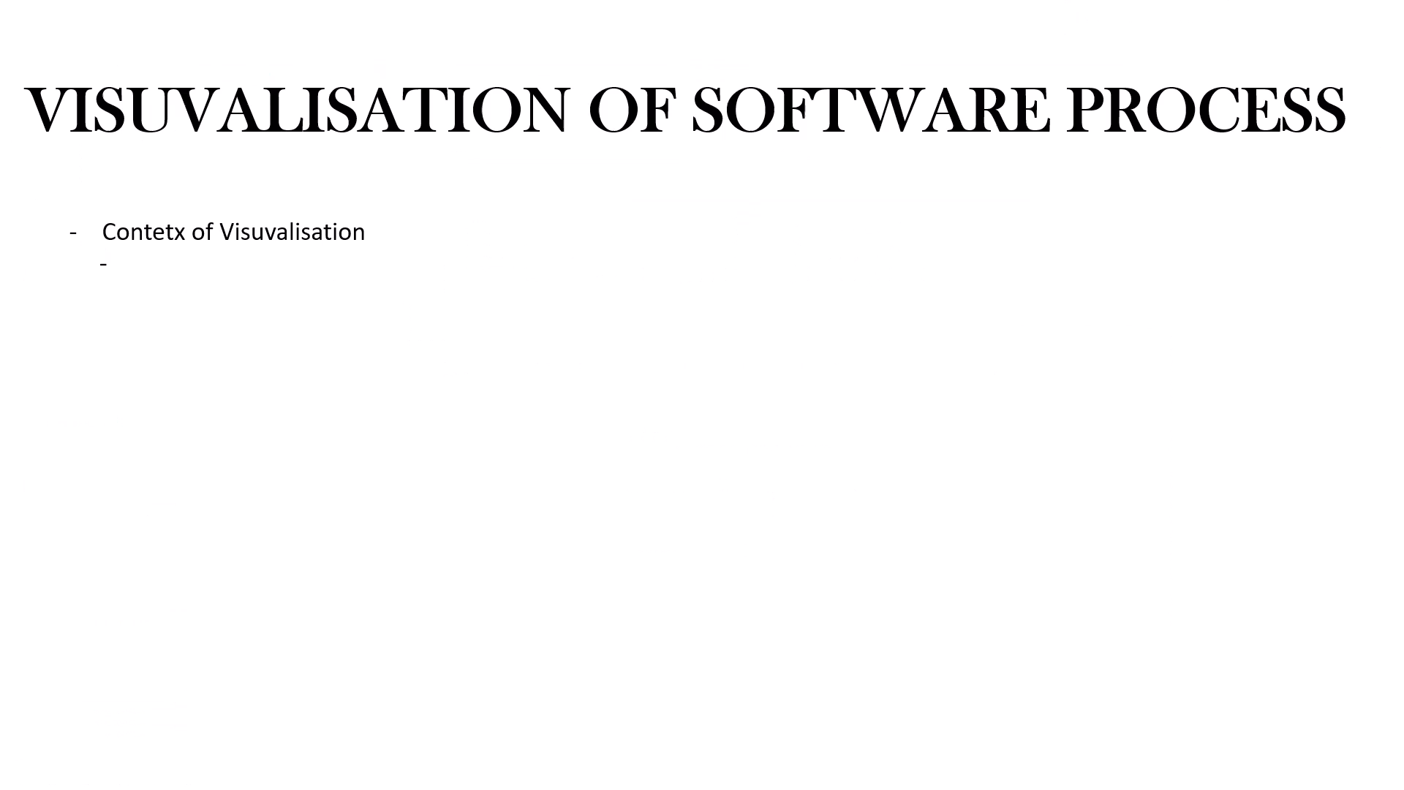
{"action": "key", "text": "Right"}
{"action": "key", "text": "Right"}
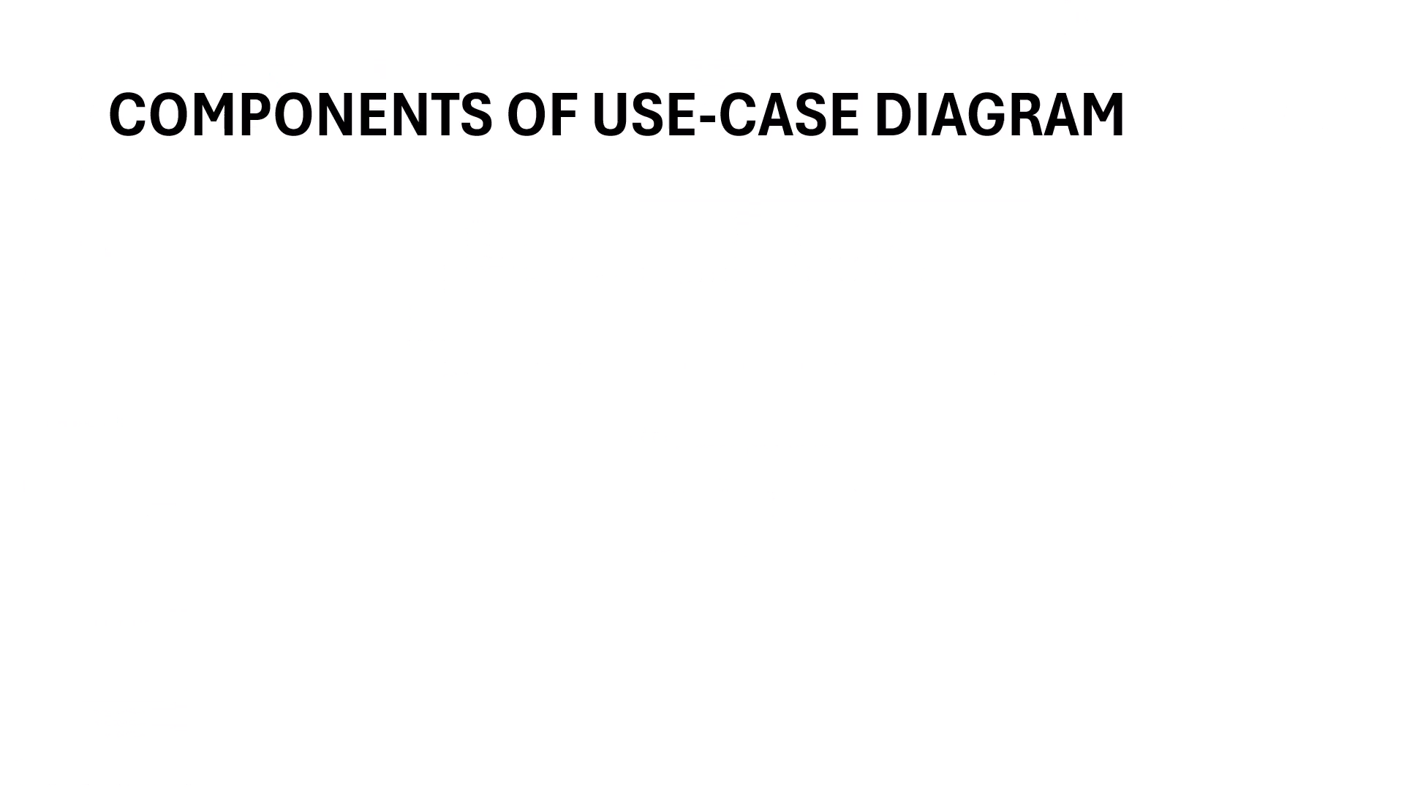
{"action": "key", "text": "Right"}
{"action": "key", "text": "Right"}
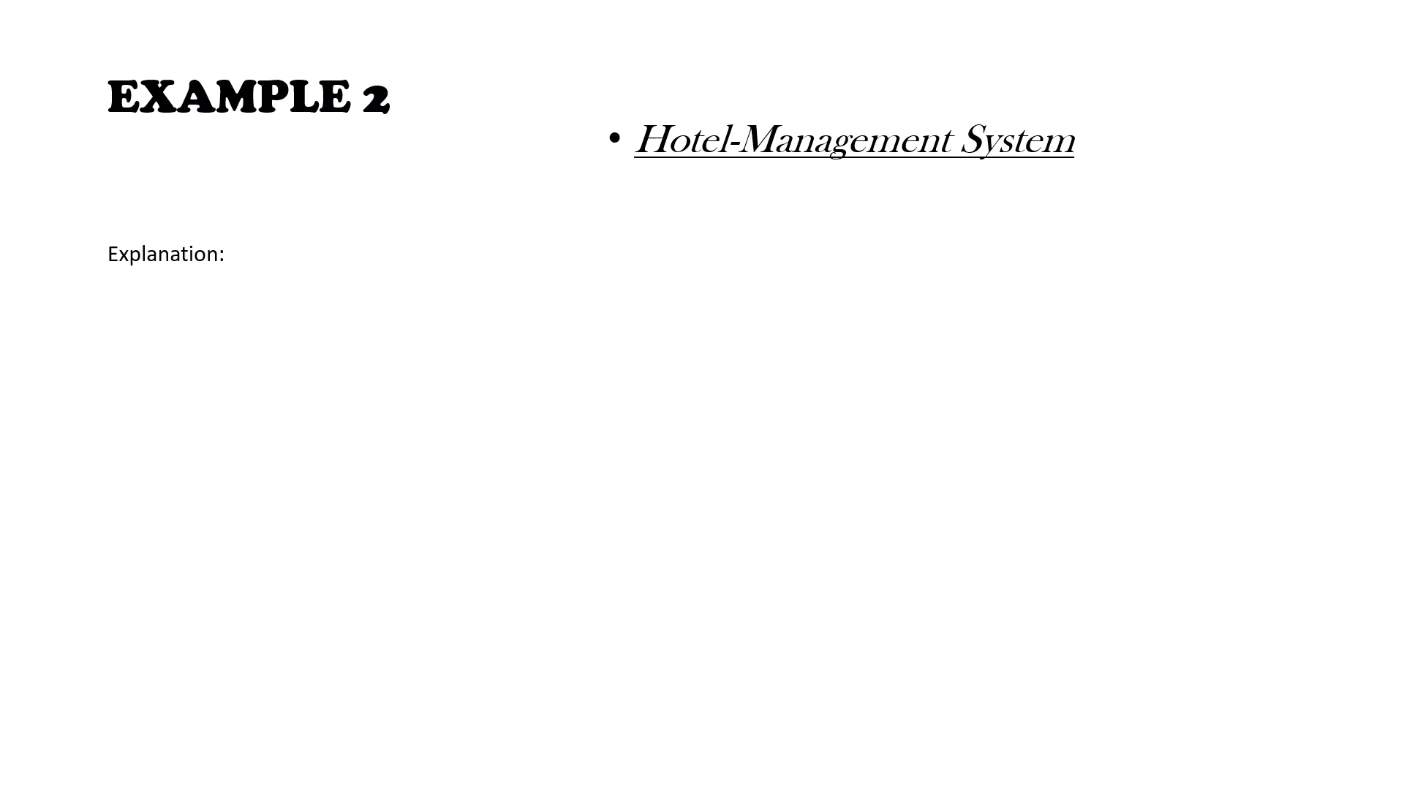
{"action": "key", "text": "Right"}
{"action": "key", "text": "Right"}
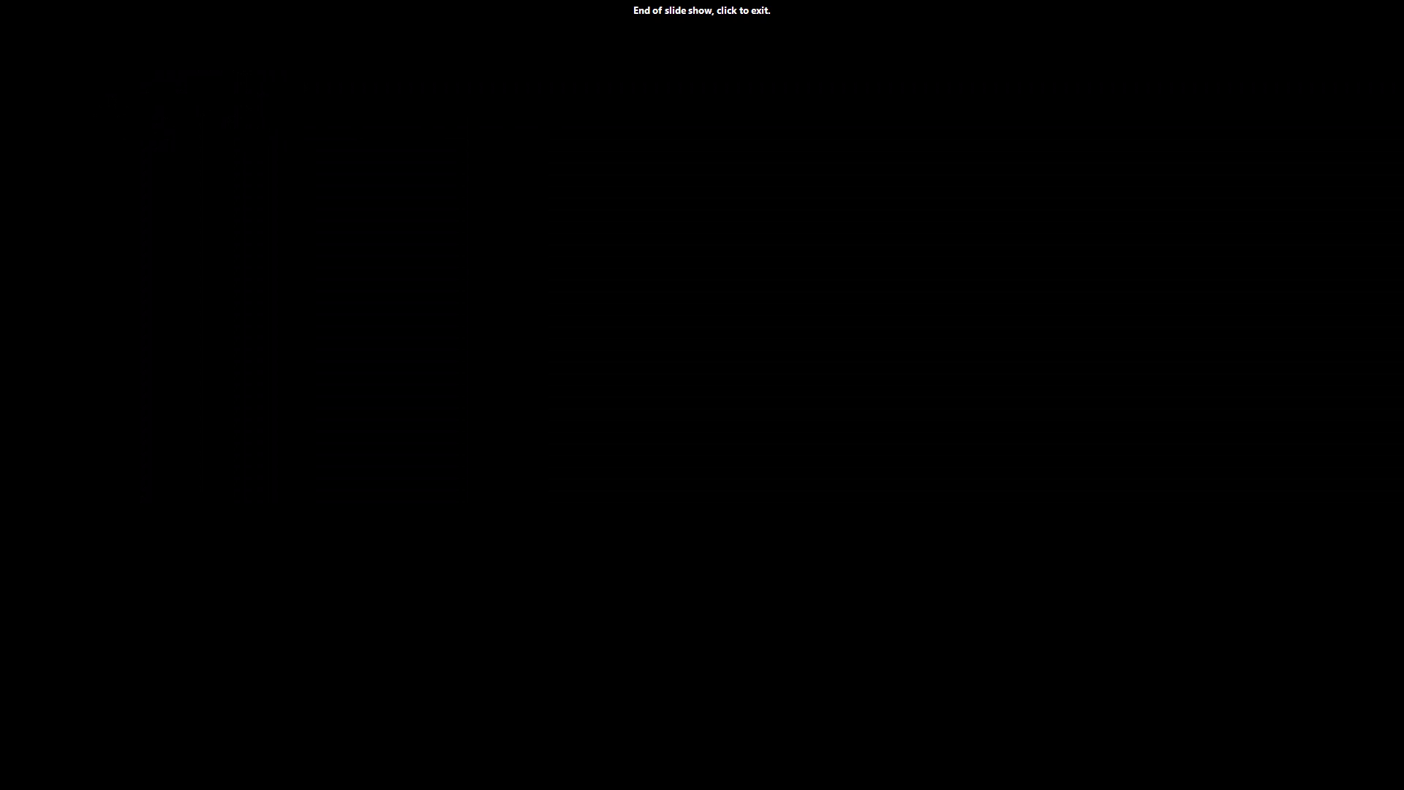
{"action": "key", "text": "Right"}
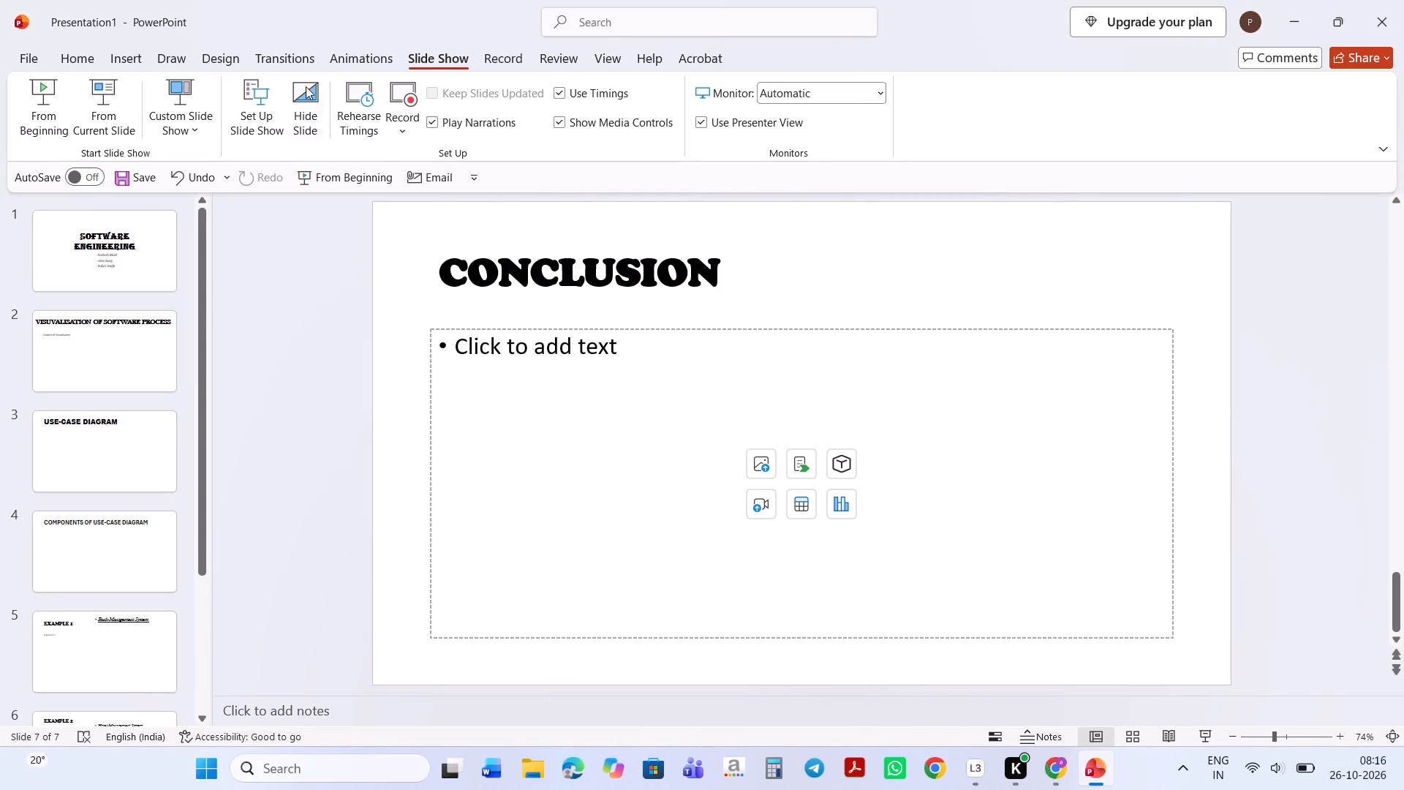
Try to apply a Fade animation to the SOFTWARE ENGINEERING title slide and show the Animation Pane.
{"action": "right_click", "coordinate": [336, 69]}
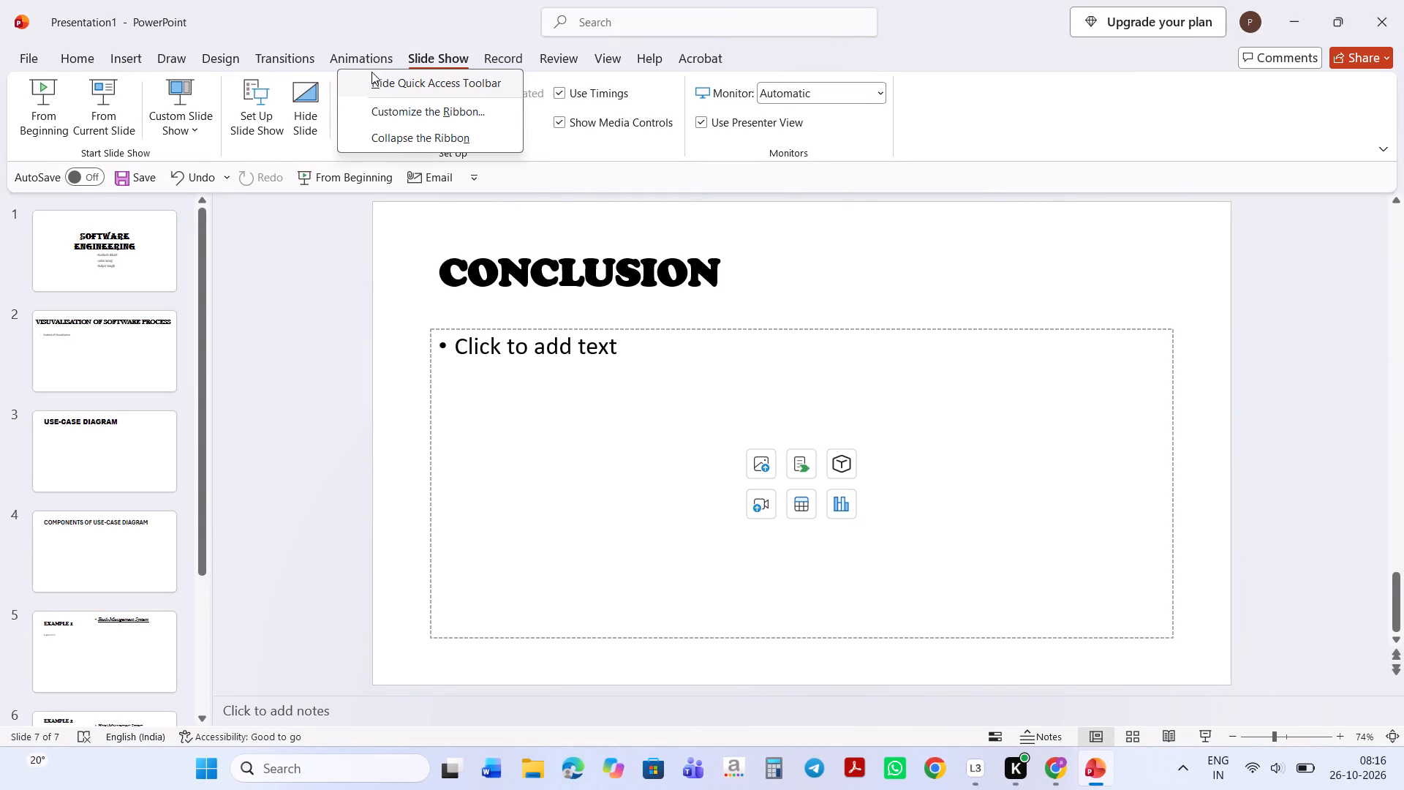
{"action": "left_click", "coordinate": [371, 72]}
{"action": "left_click", "coordinate": [370, 69]}
{"action": "double_click", "coordinate": [369, 65]}
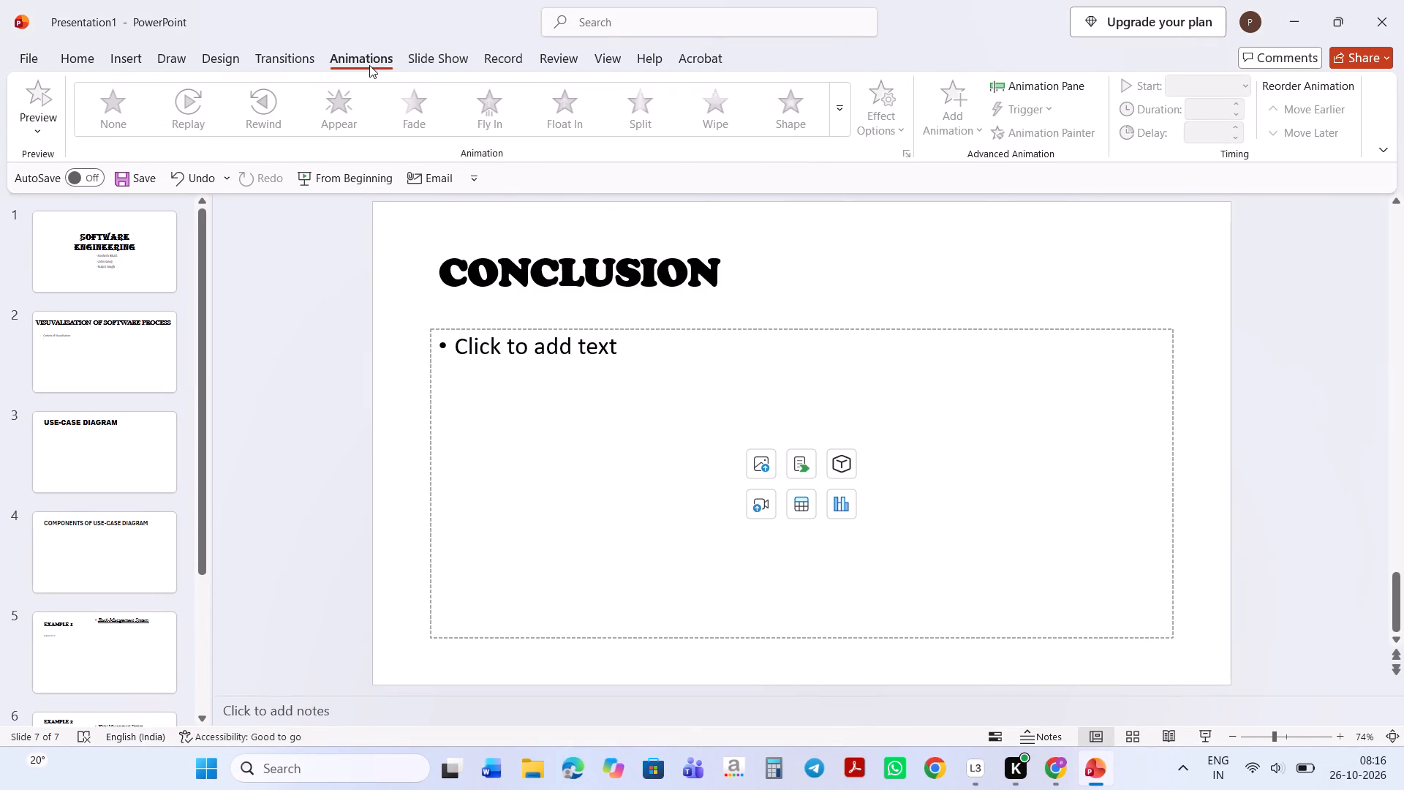
{"action": "left_click", "coordinate": [112, 269]}
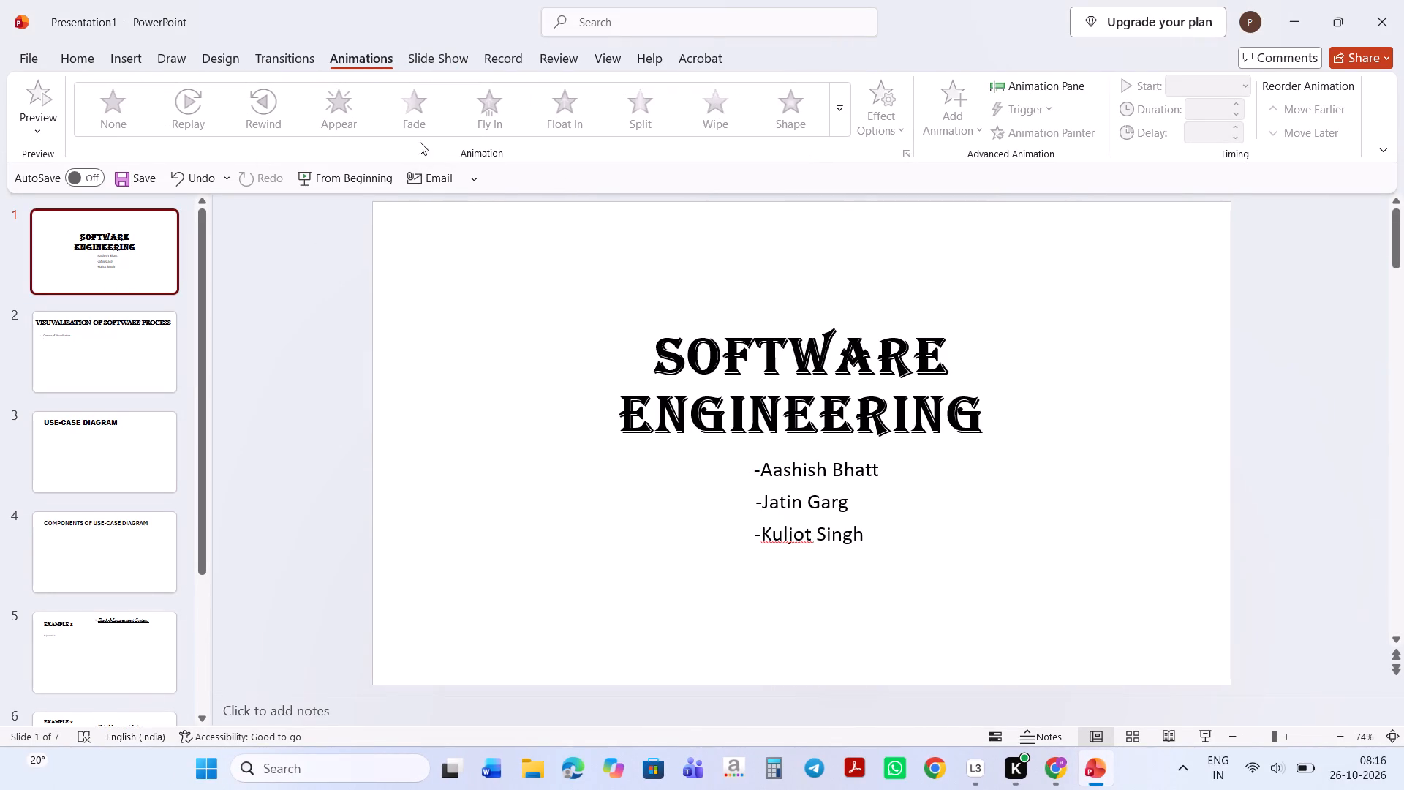
{"action": "left_click", "coordinate": [422, 117]}
{"action": "left_click", "coordinate": [1043, 86]}
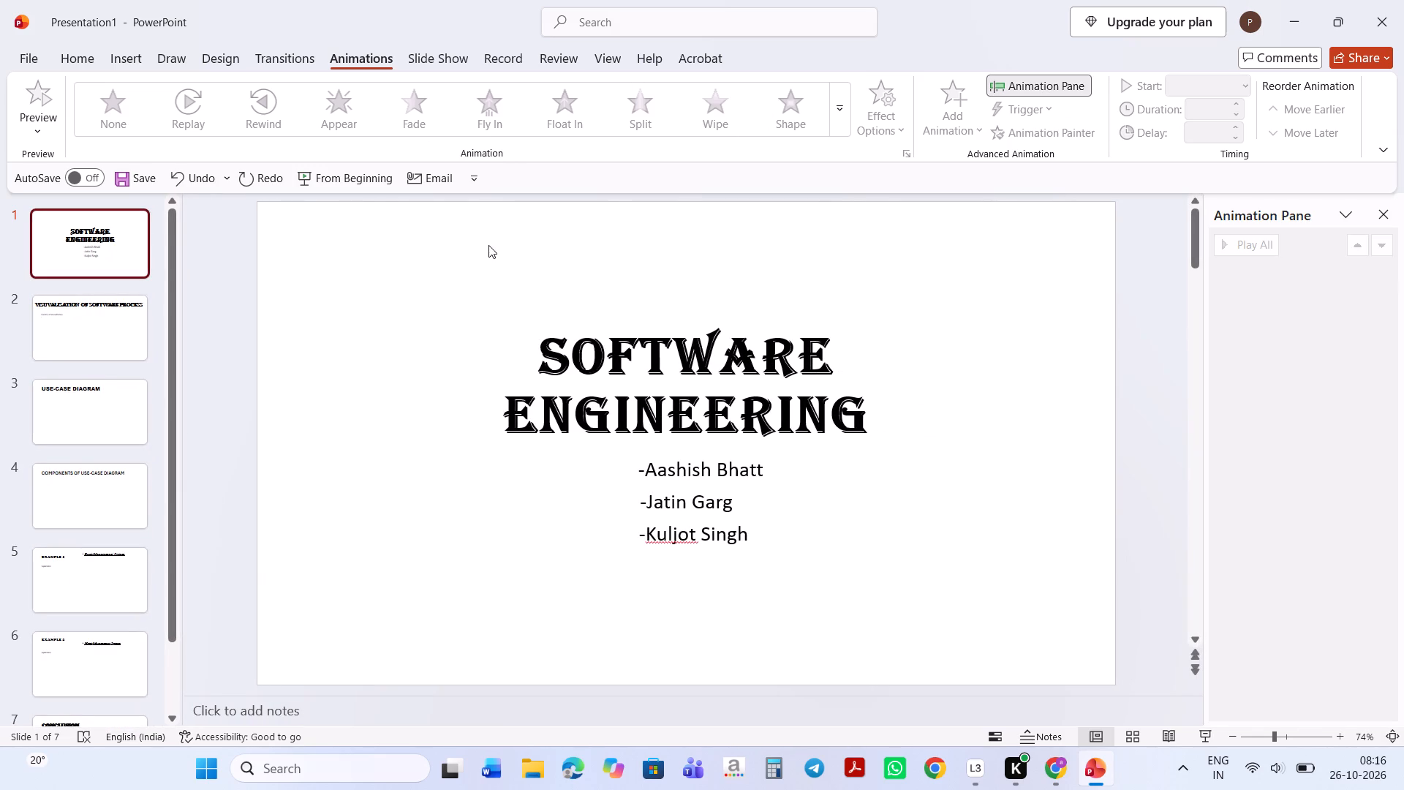
{"action": "left_click", "coordinate": [97, 230]}
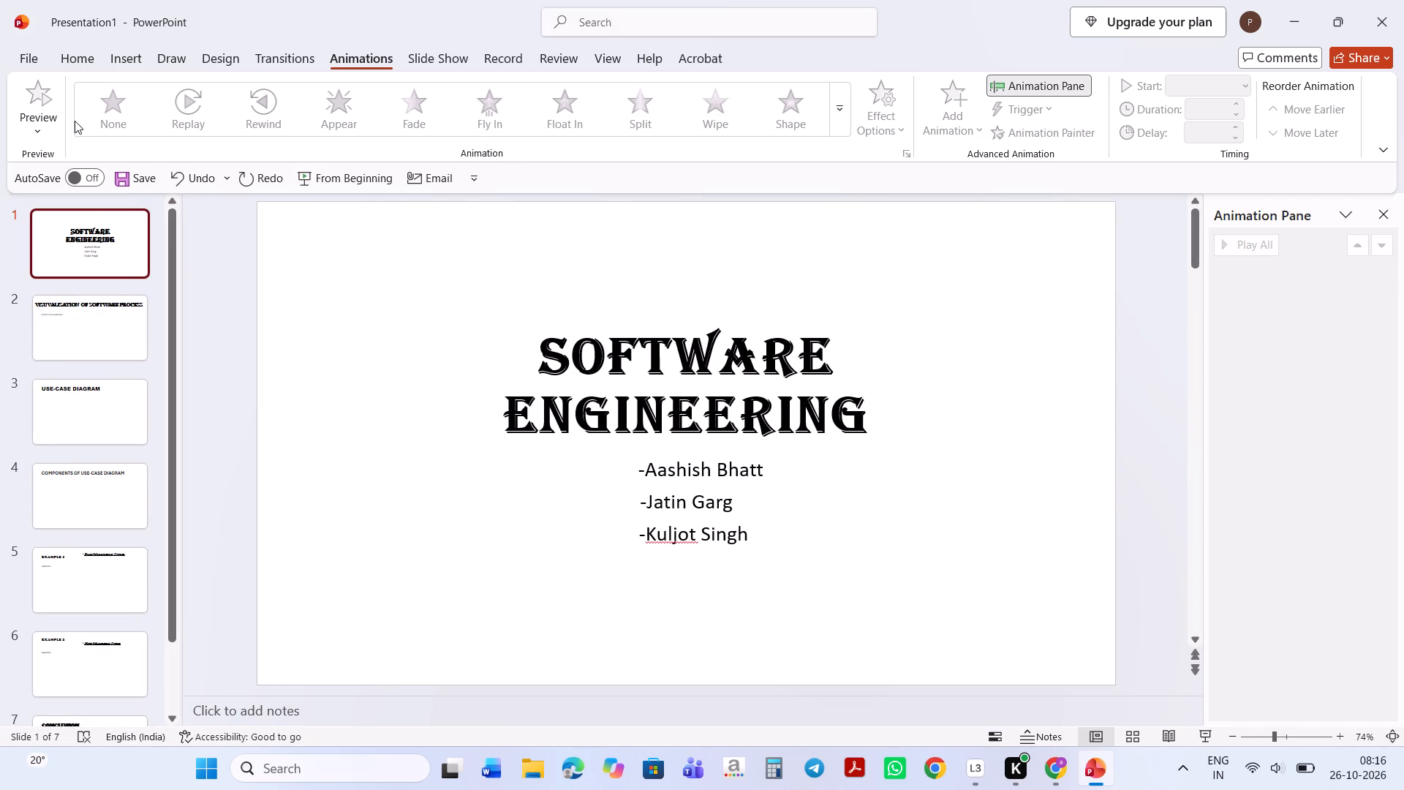
{"action": "left_click", "coordinate": [78, 117]}
{"action": "left_click_drag", "start_coordinate": [301, 91], "coordinate": [266, 98]}
{"action": "left_click", "coordinate": [266, 98]}
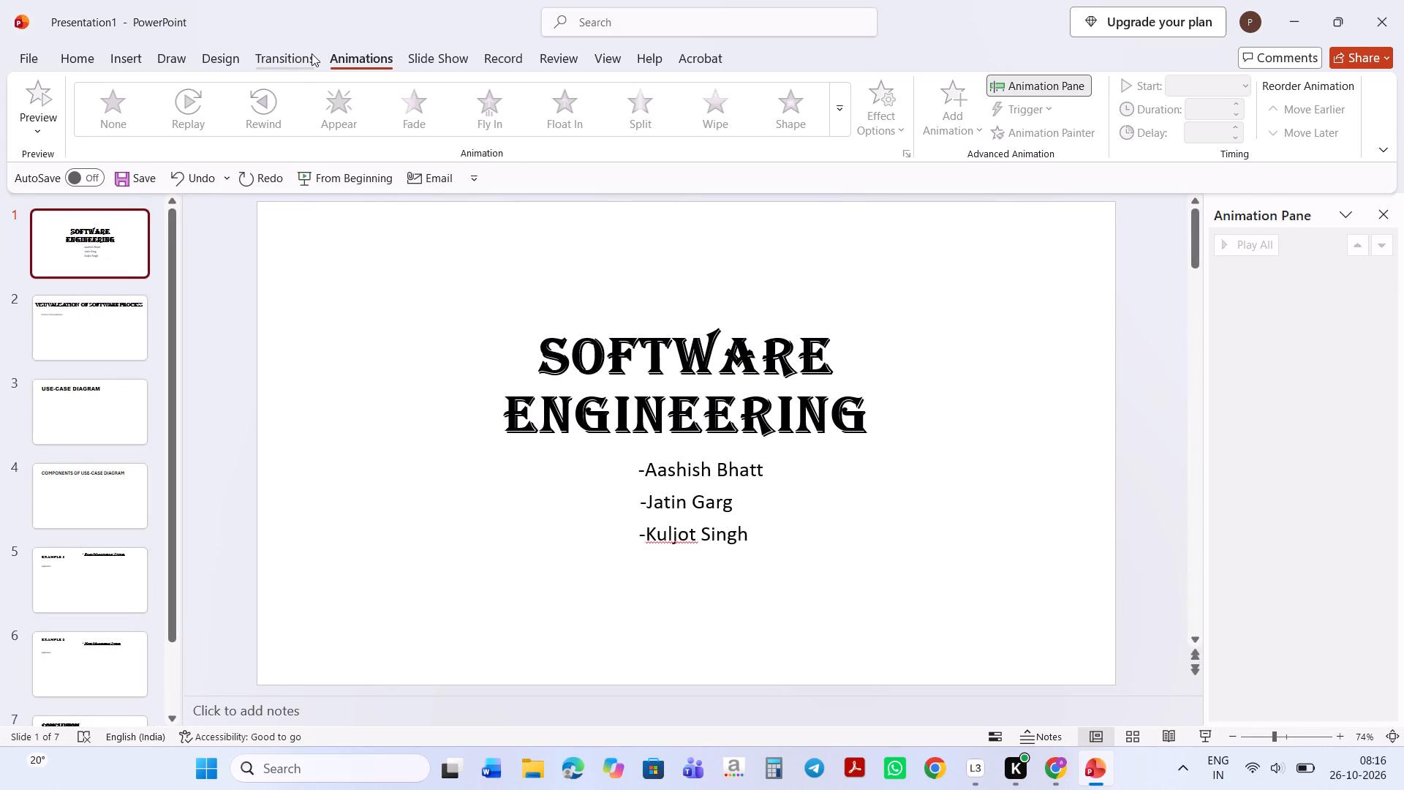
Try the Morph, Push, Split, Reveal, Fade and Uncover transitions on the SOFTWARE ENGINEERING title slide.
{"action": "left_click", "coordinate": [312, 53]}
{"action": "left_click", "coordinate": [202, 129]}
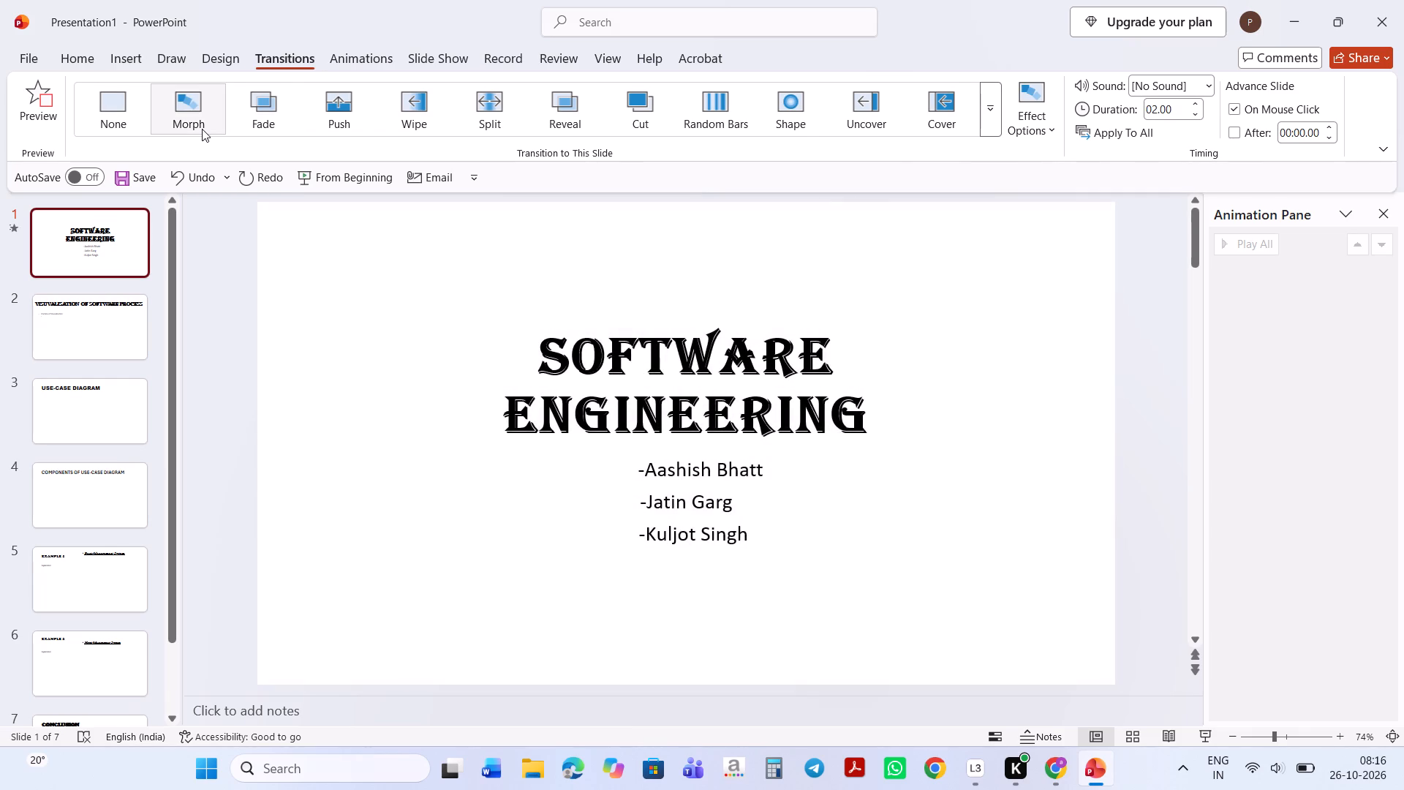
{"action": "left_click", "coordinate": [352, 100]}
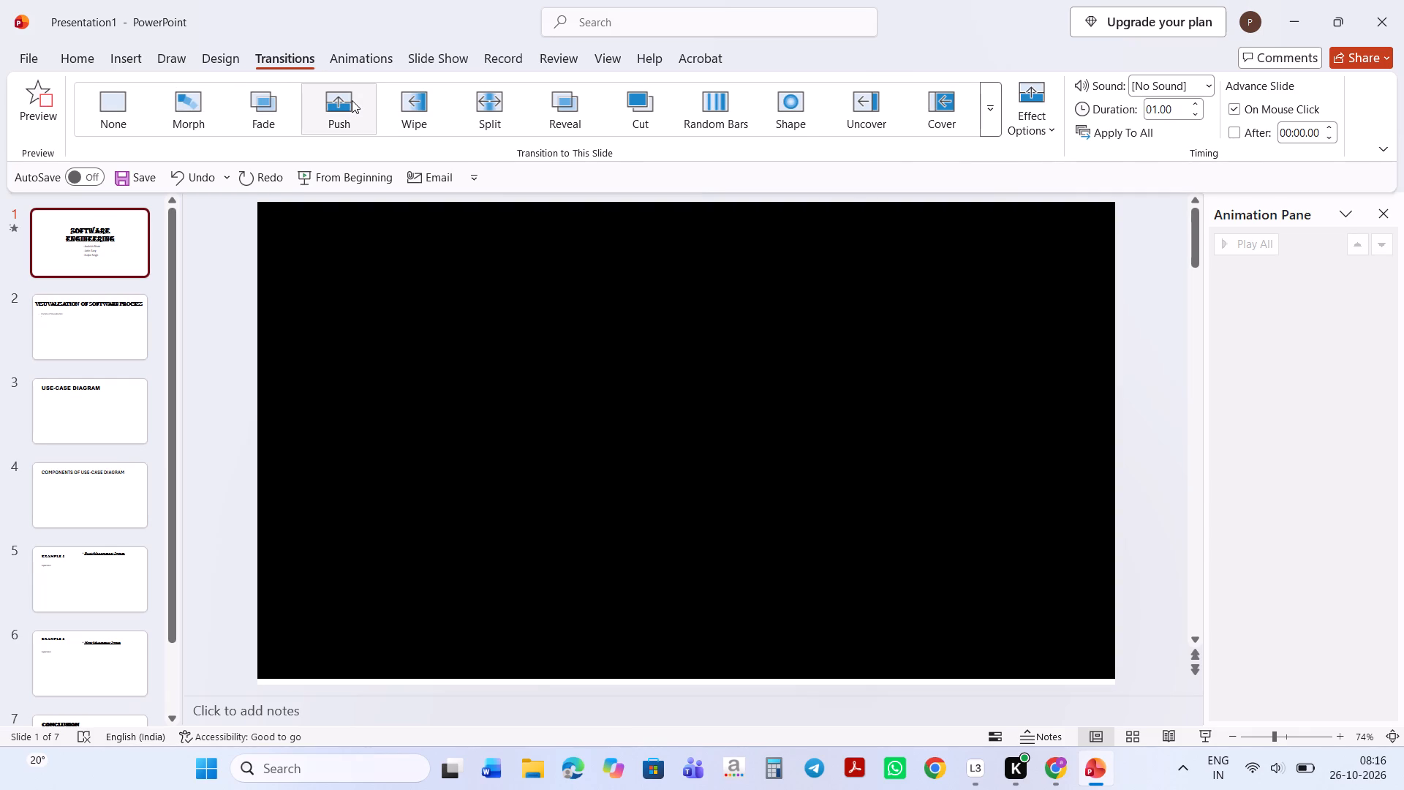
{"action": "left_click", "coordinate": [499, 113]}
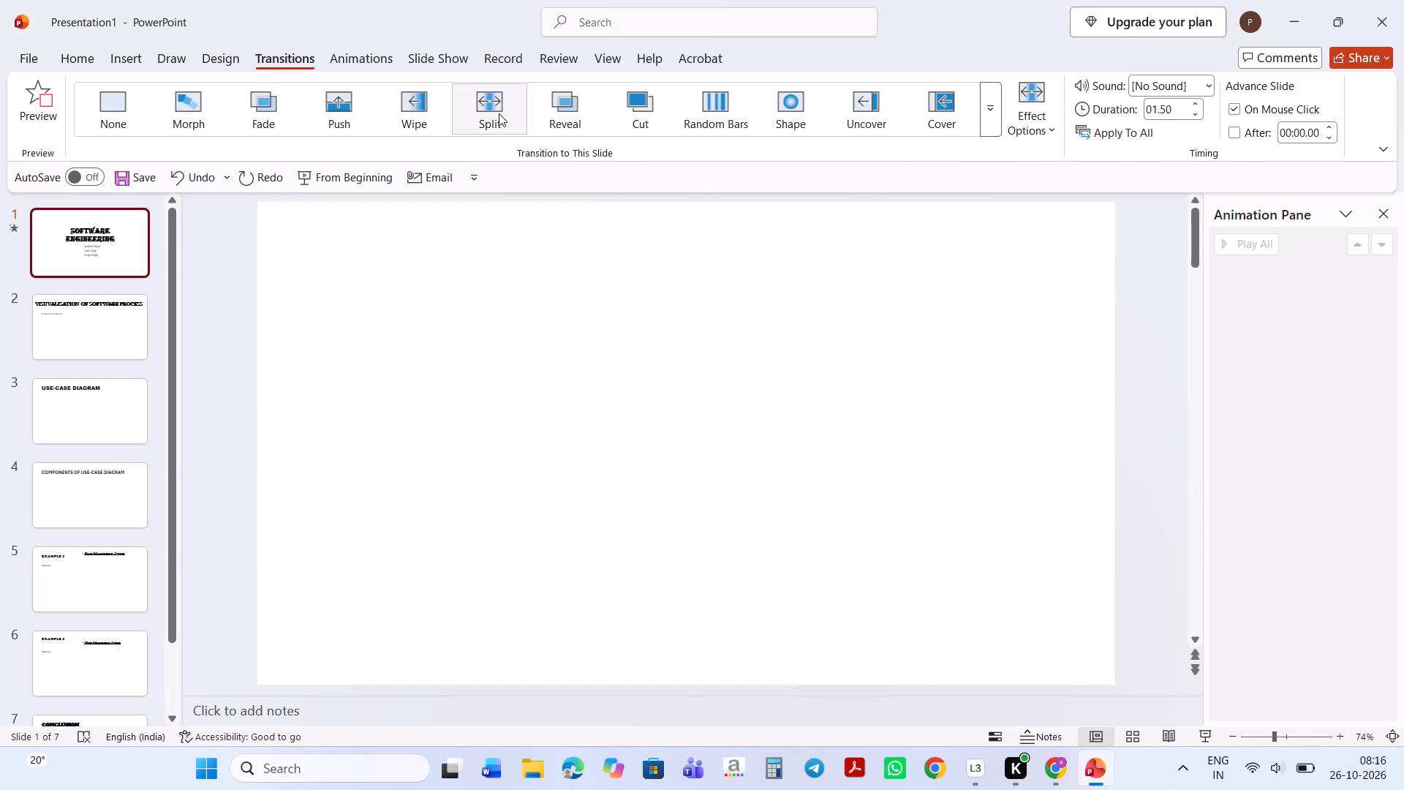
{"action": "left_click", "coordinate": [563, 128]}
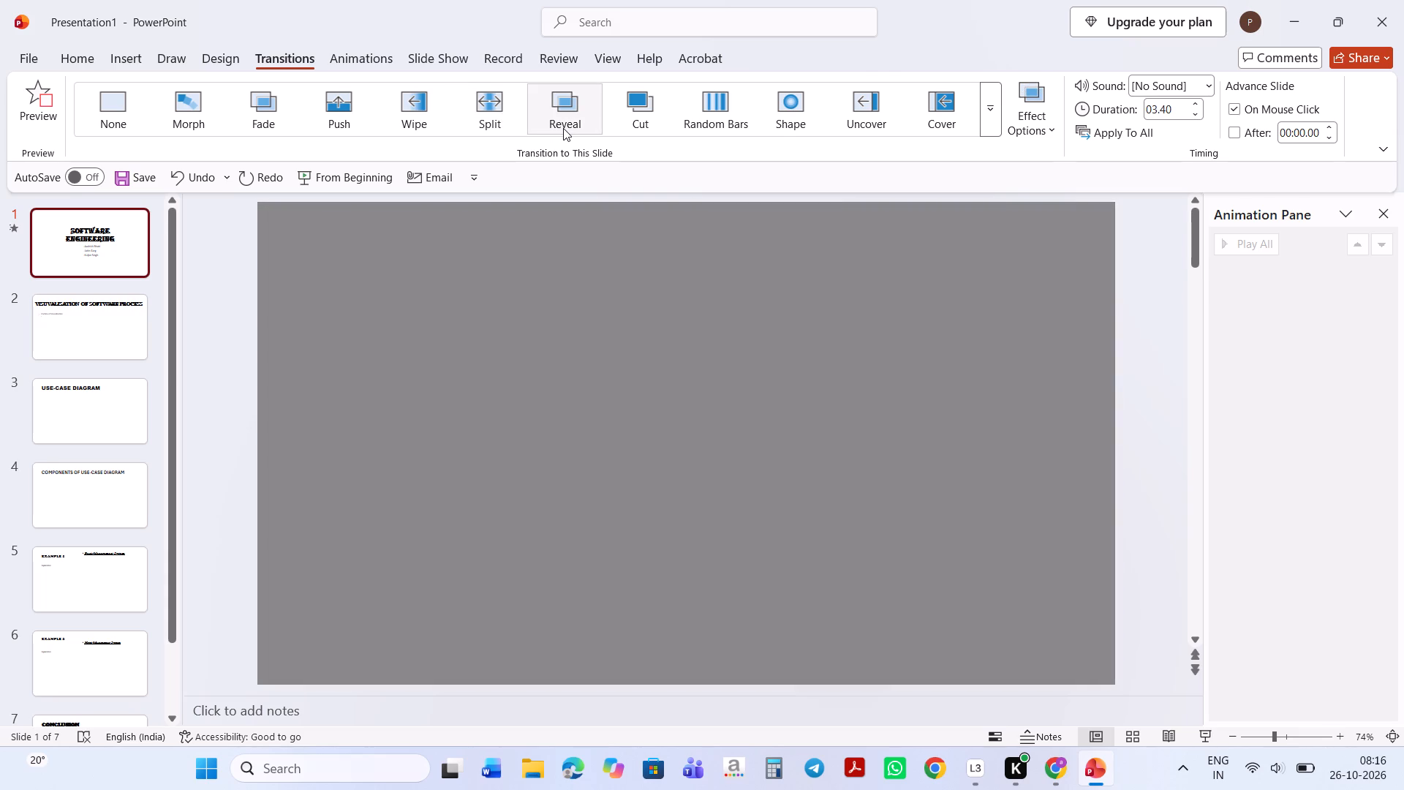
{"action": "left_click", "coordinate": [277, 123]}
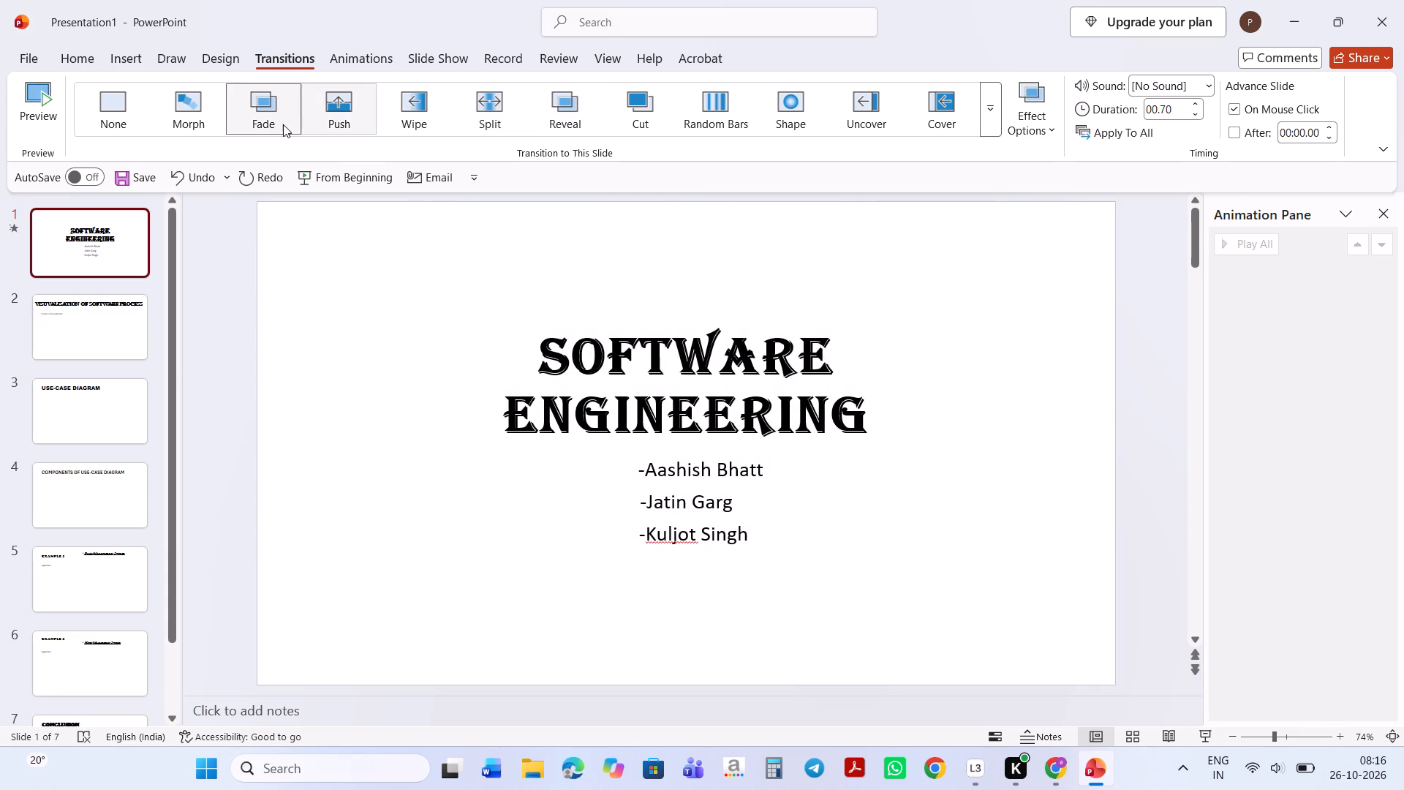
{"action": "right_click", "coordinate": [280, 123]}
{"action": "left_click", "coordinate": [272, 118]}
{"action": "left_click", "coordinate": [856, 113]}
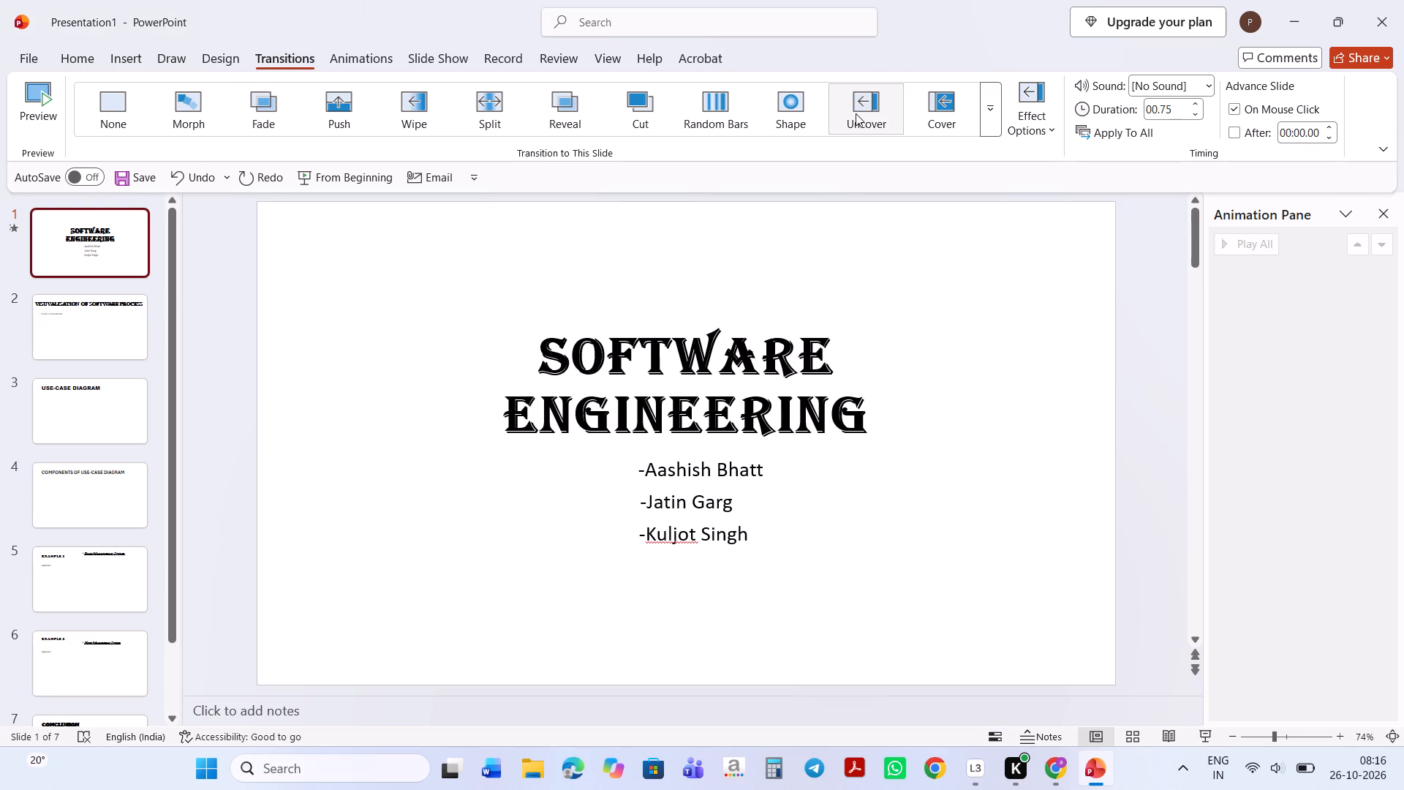
Apply the Cover transition to the SOFTWARE ENGINEERING title slide.
{"action": "left_click", "coordinate": [932, 113]}
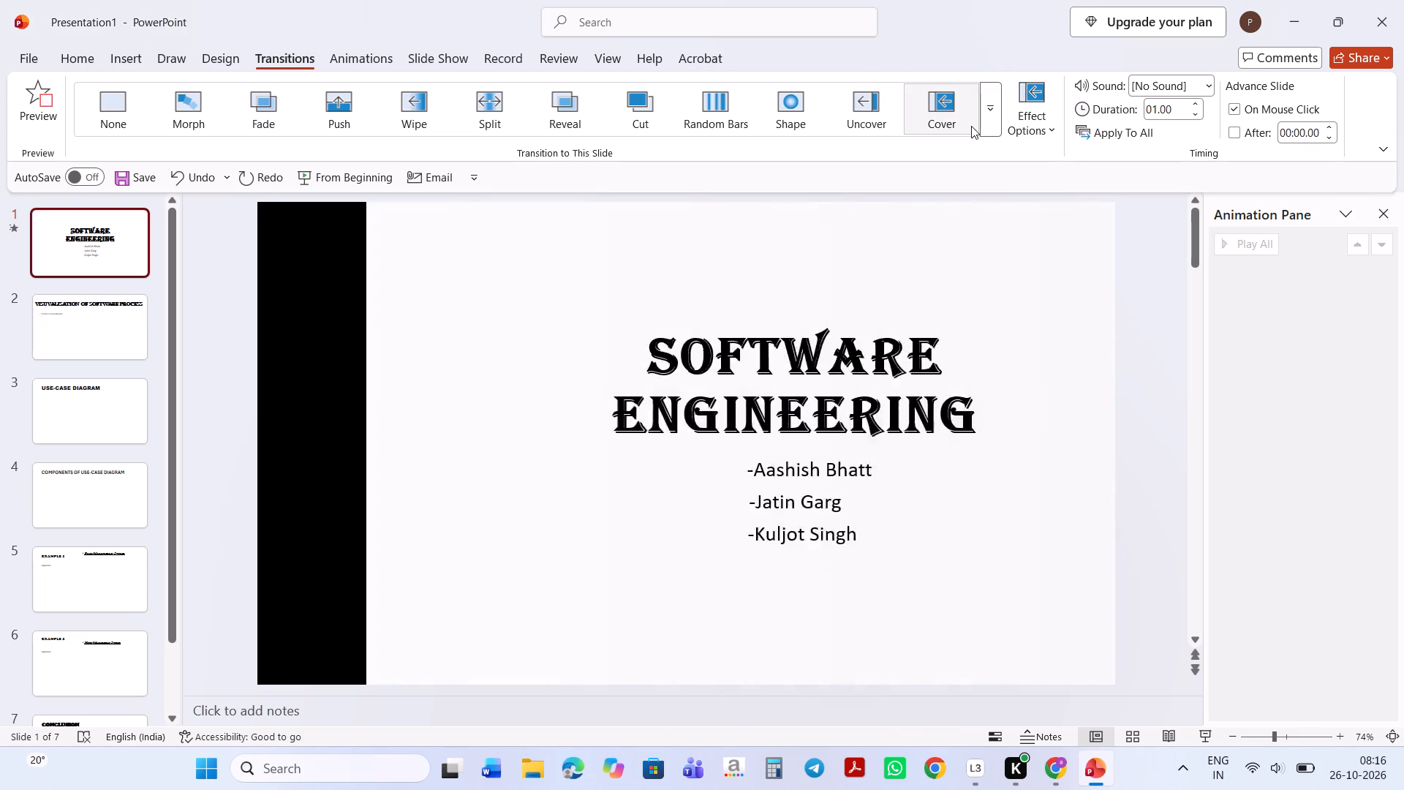
Apply the Crush transition to the SOFTWARE ENGINEERING title slide.
{"action": "left_click", "coordinate": [992, 122]}
{"action": "scroll", "coordinate": [915, 156], "scroll_direction": "left", "scroll_amount": 1}
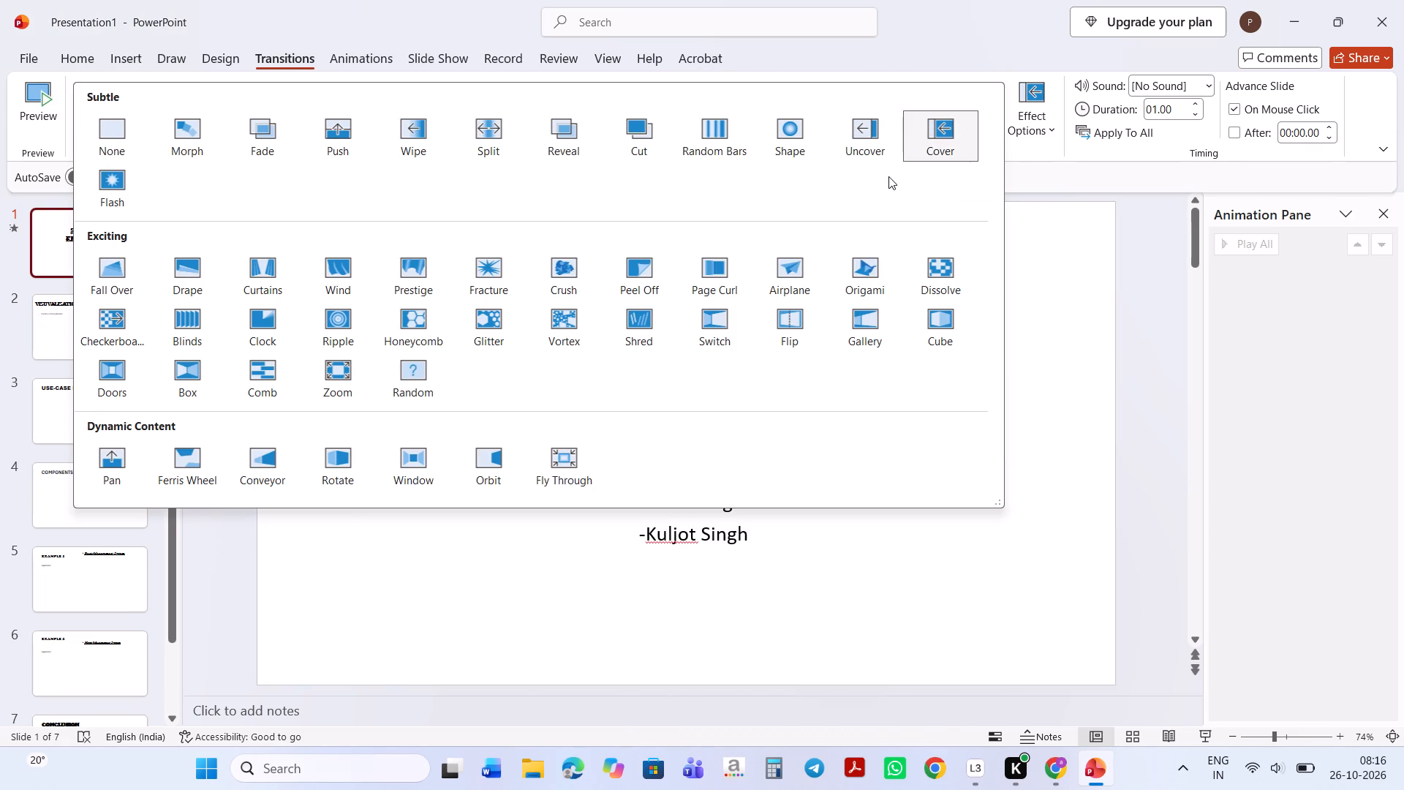
{"action": "left_click", "coordinate": [562, 268]}
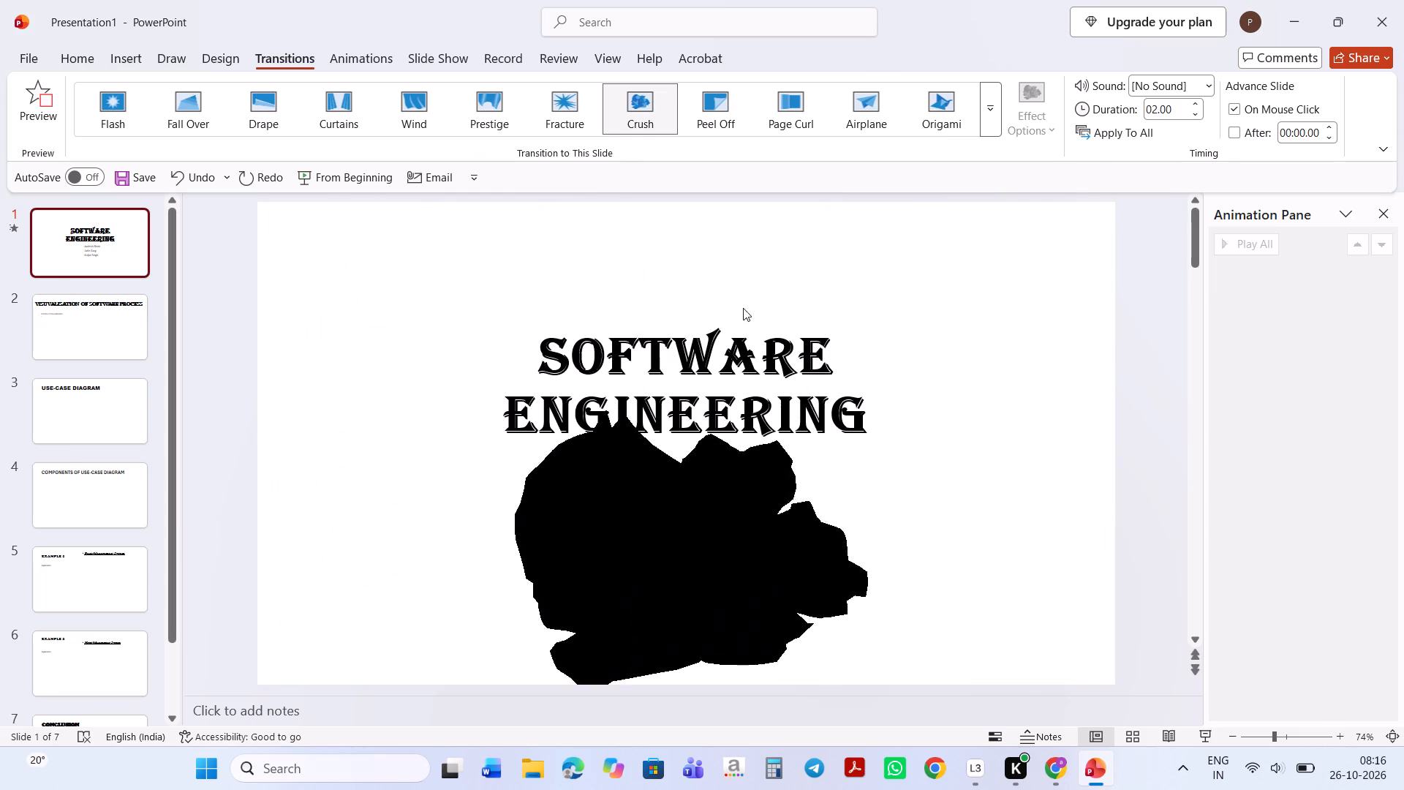
Try the Reveal, Cut and Random Bars transitions on the VISUVALISATION OF SOFTWARE PROCESS slide and settle on Shape.
{"action": "left_click", "coordinate": [110, 338]}
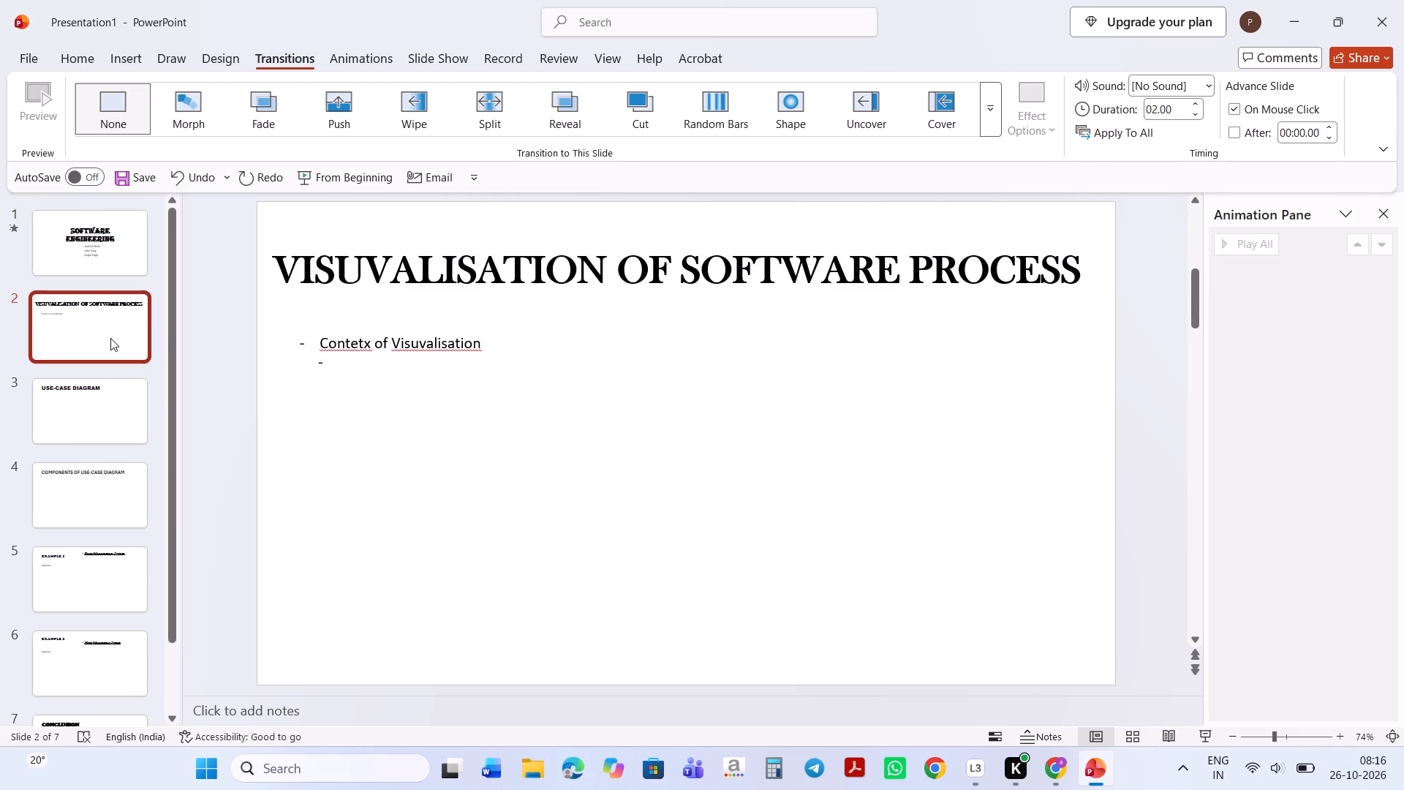
{"action": "left_click", "coordinate": [563, 129]}
{"action": "left_click", "coordinate": [660, 116]}
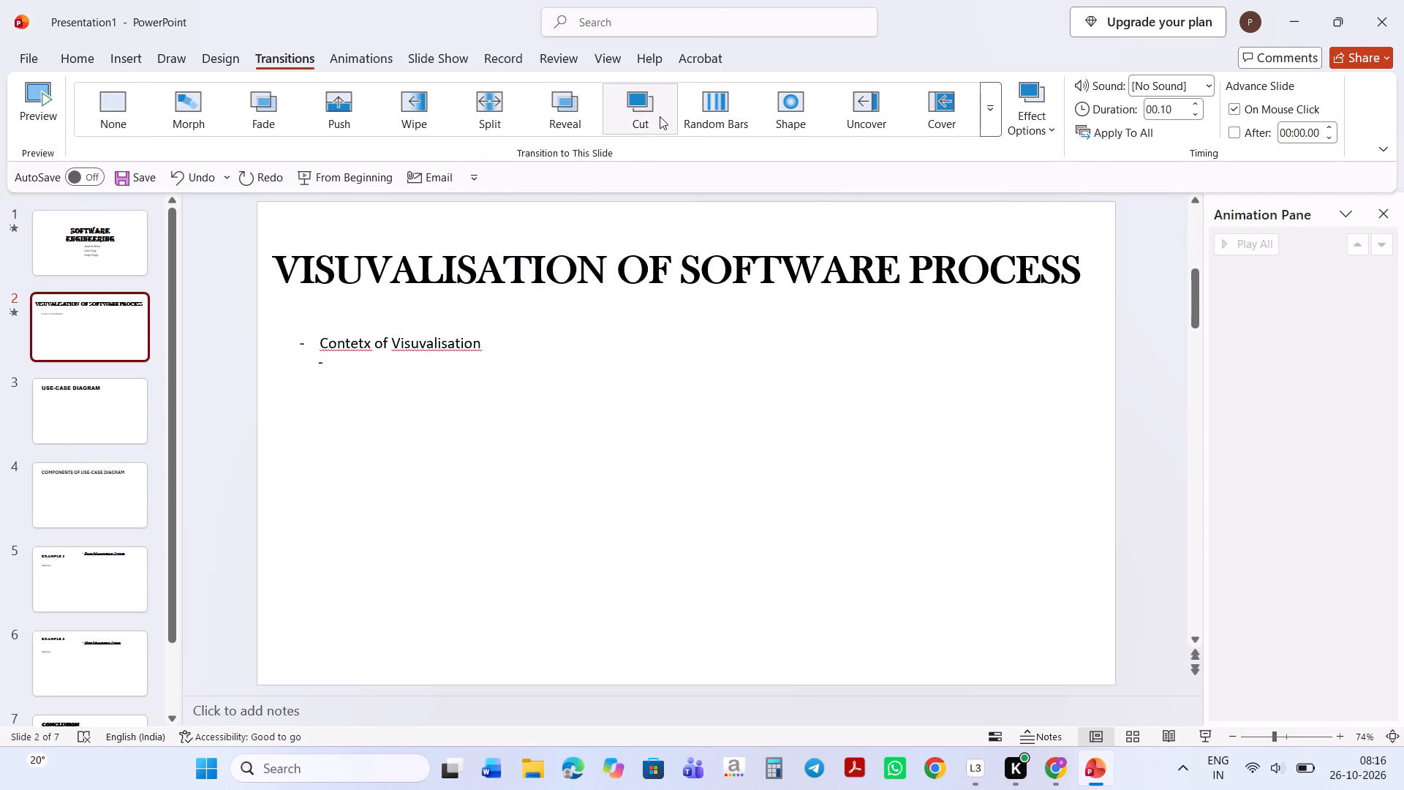
{"action": "left_click_drag", "start_coordinate": [757, 128], "coordinate": [733, 127]}
{"action": "left_click", "coordinate": [733, 127]}
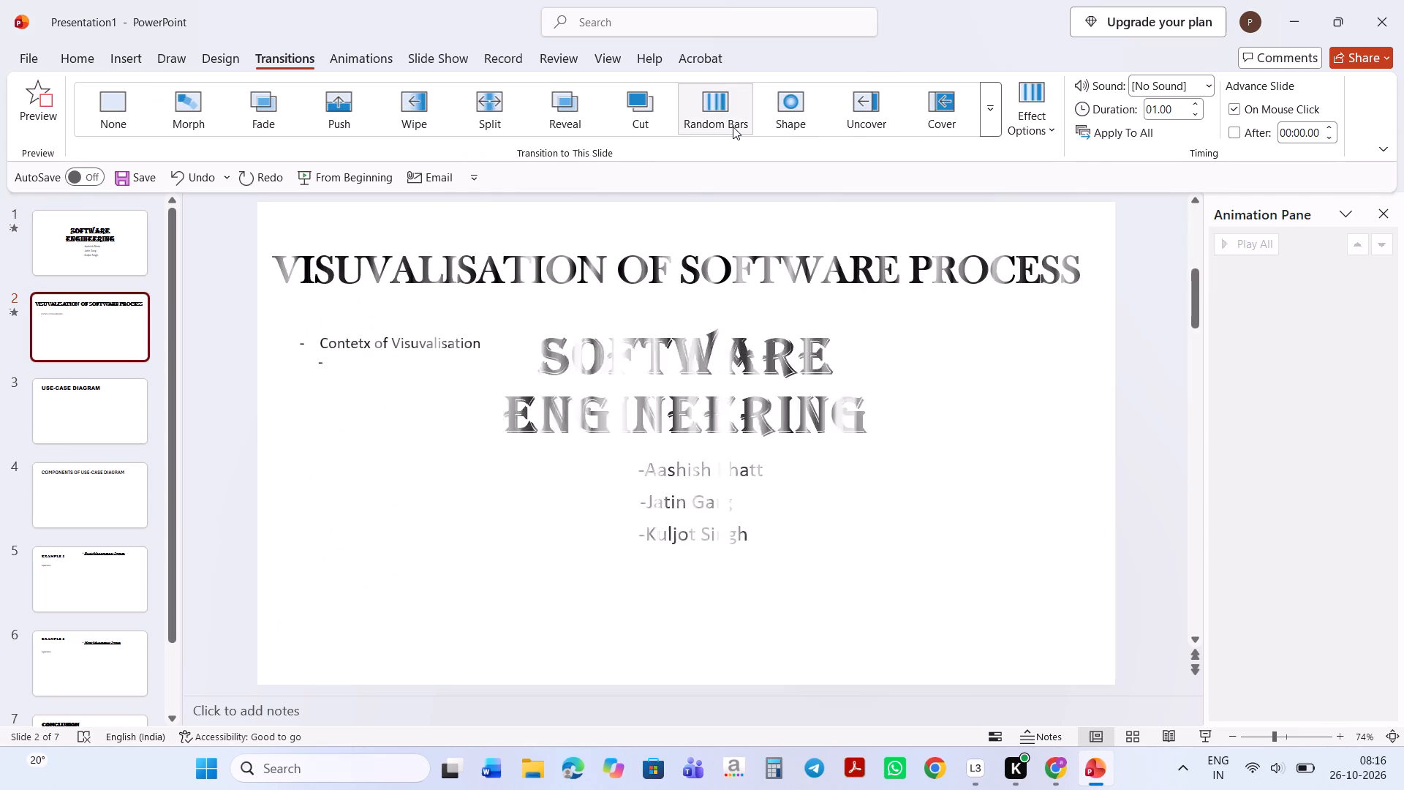
{"action": "left_click", "coordinate": [809, 109]}
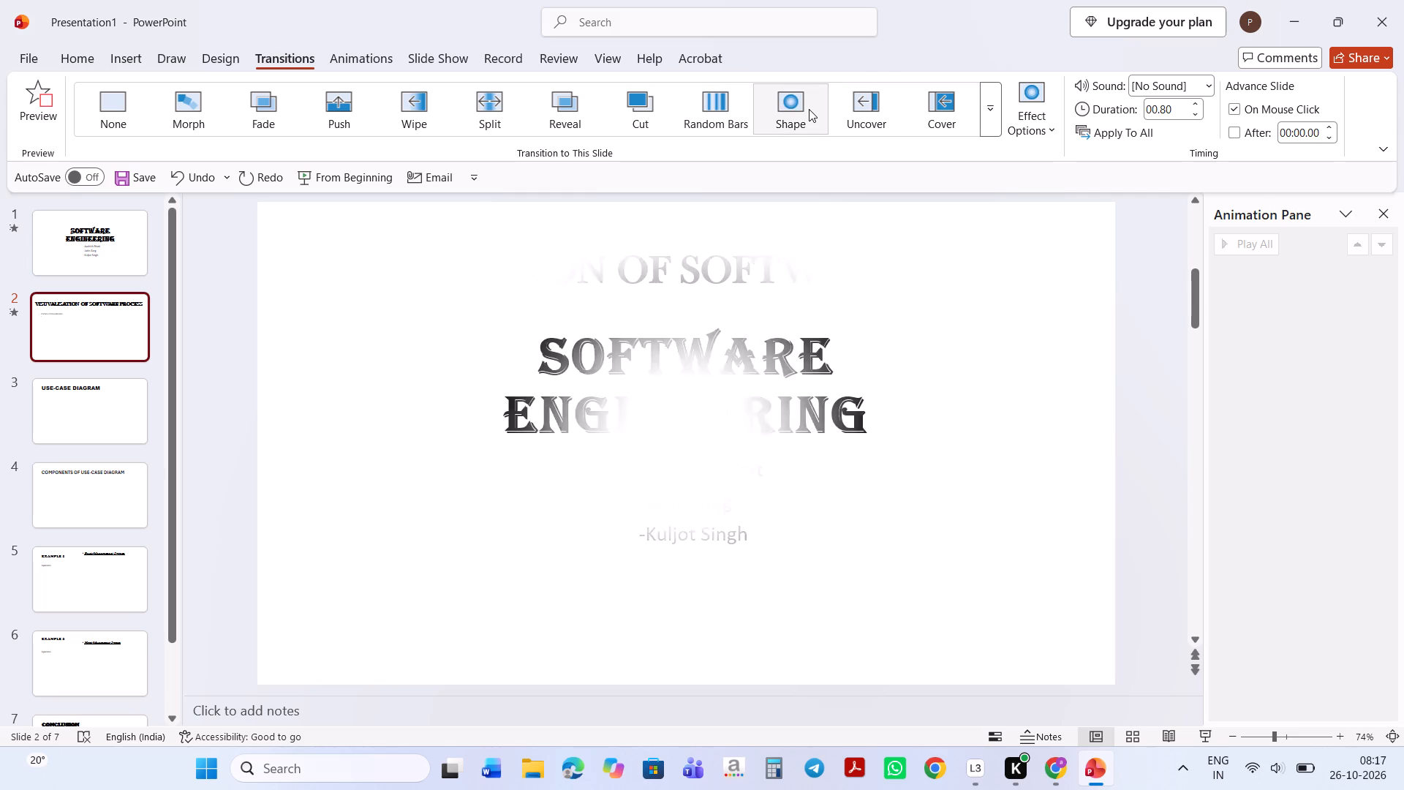
Try the Push and Morph transitions on the USE-CASE DIAGRAM slide and settle on Page Curl.
{"action": "left_click", "coordinate": [116, 416]}
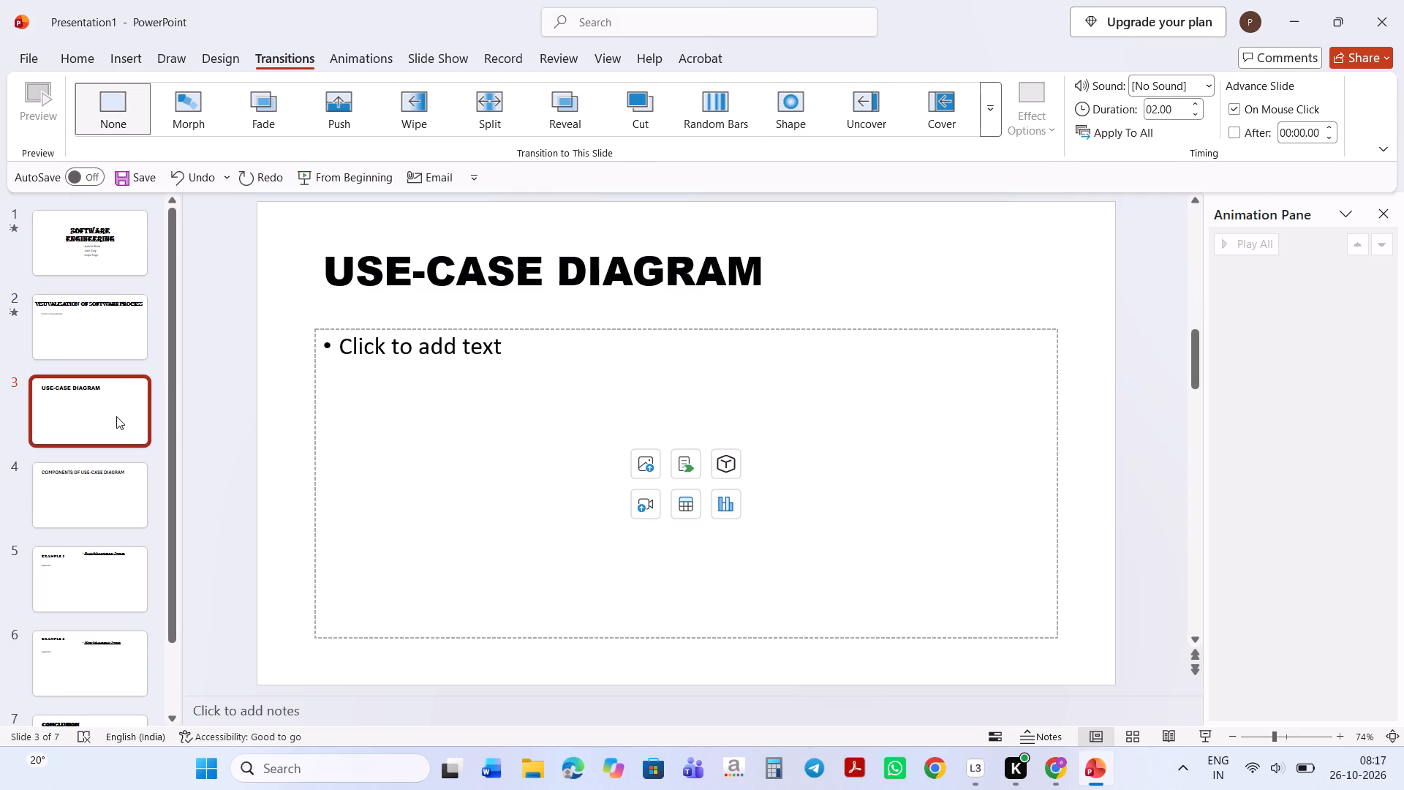
{"action": "left_click", "coordinate": [325, 126]}
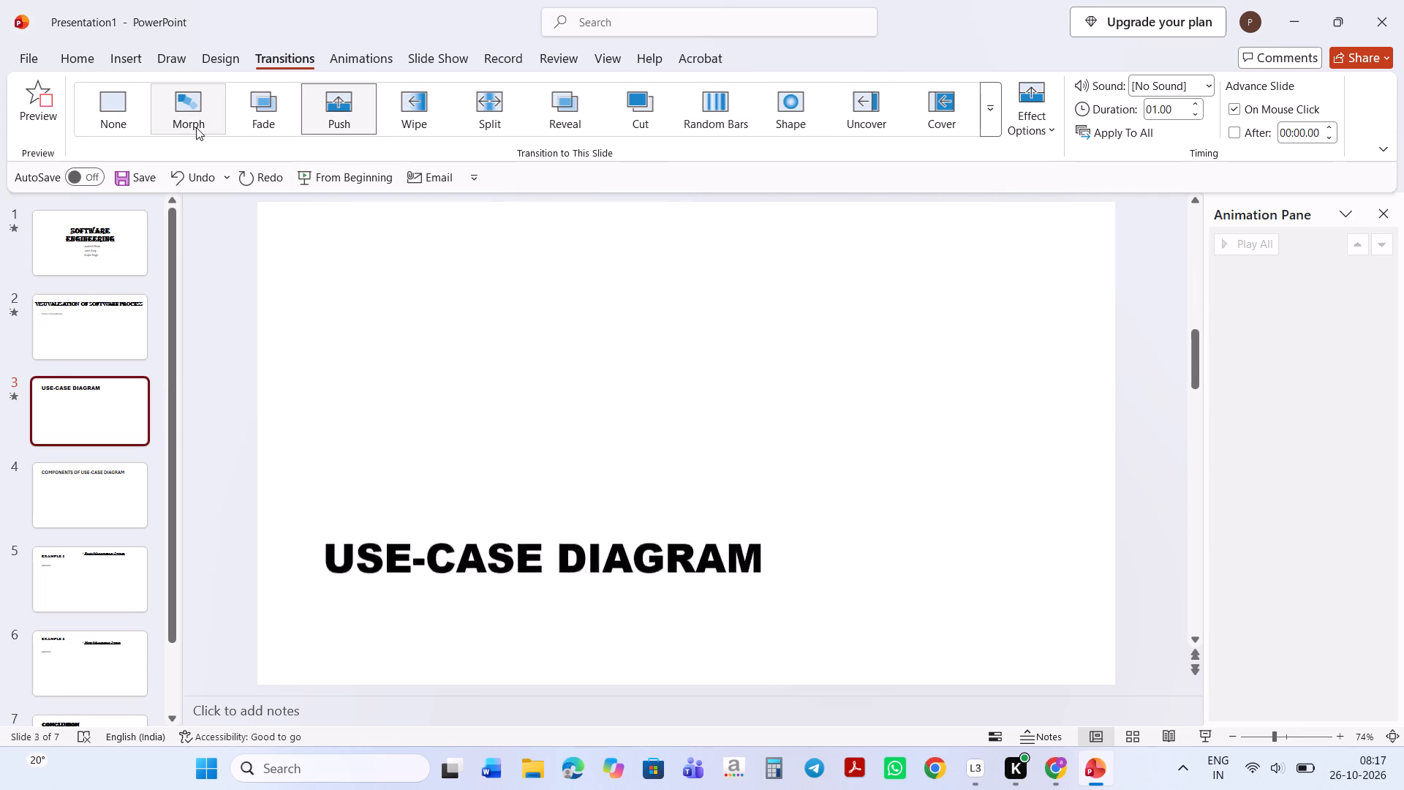
{"action": "left_click", "coordinate": [196, 127]}
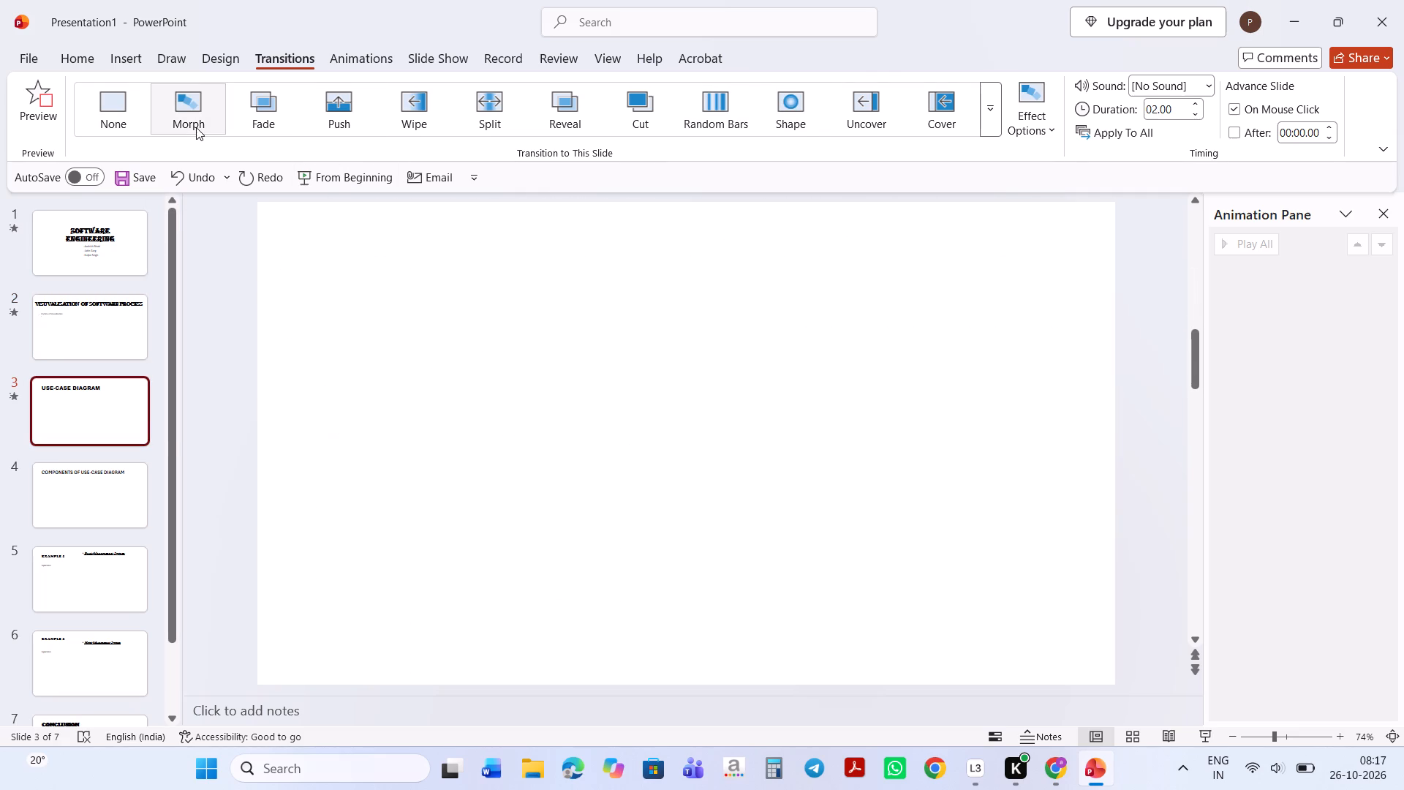
{"action": "left_click", "coordinate": [196, 127]}
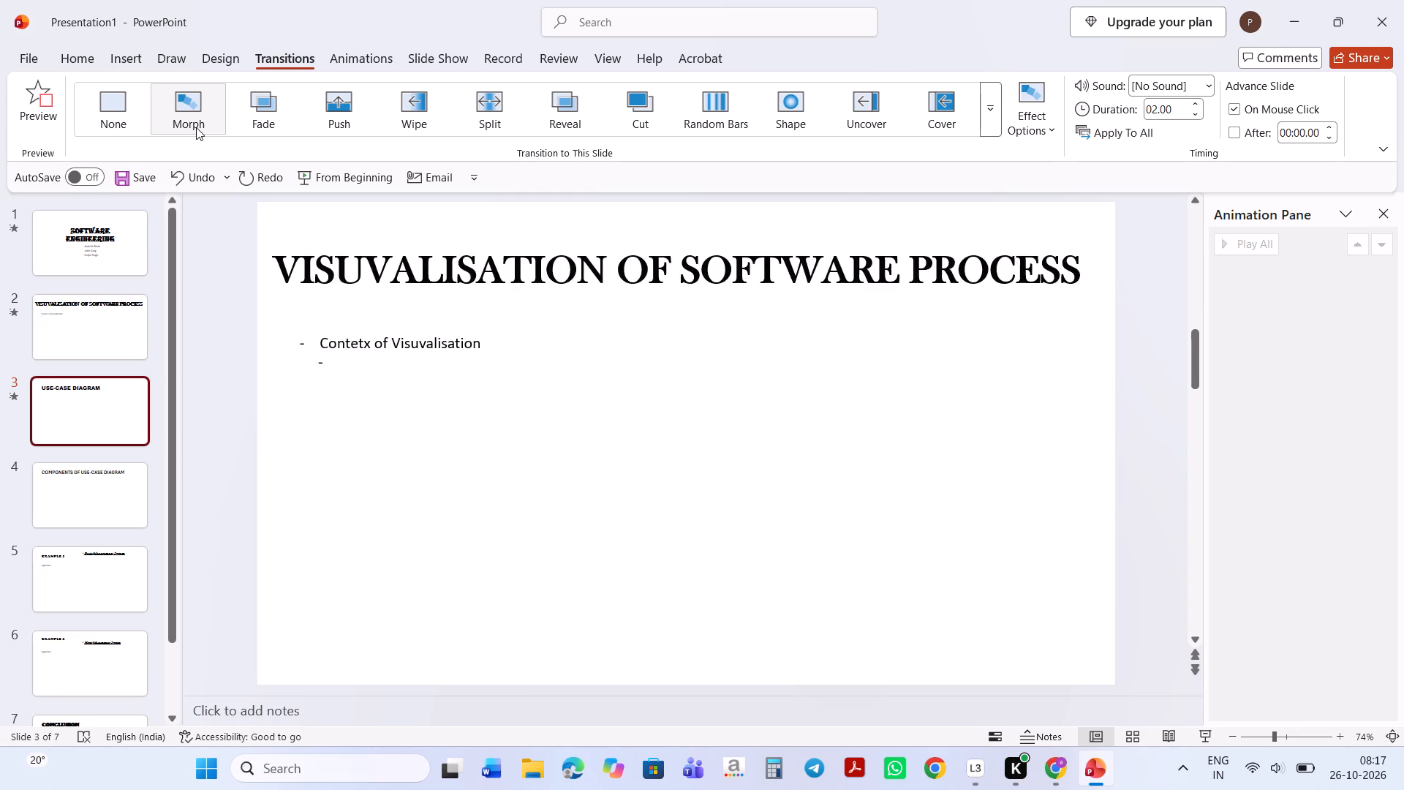
{"action": "left_click", "coordinate": [999, 125]}
{"action": "left_click", "coordinate": [720, 279]}
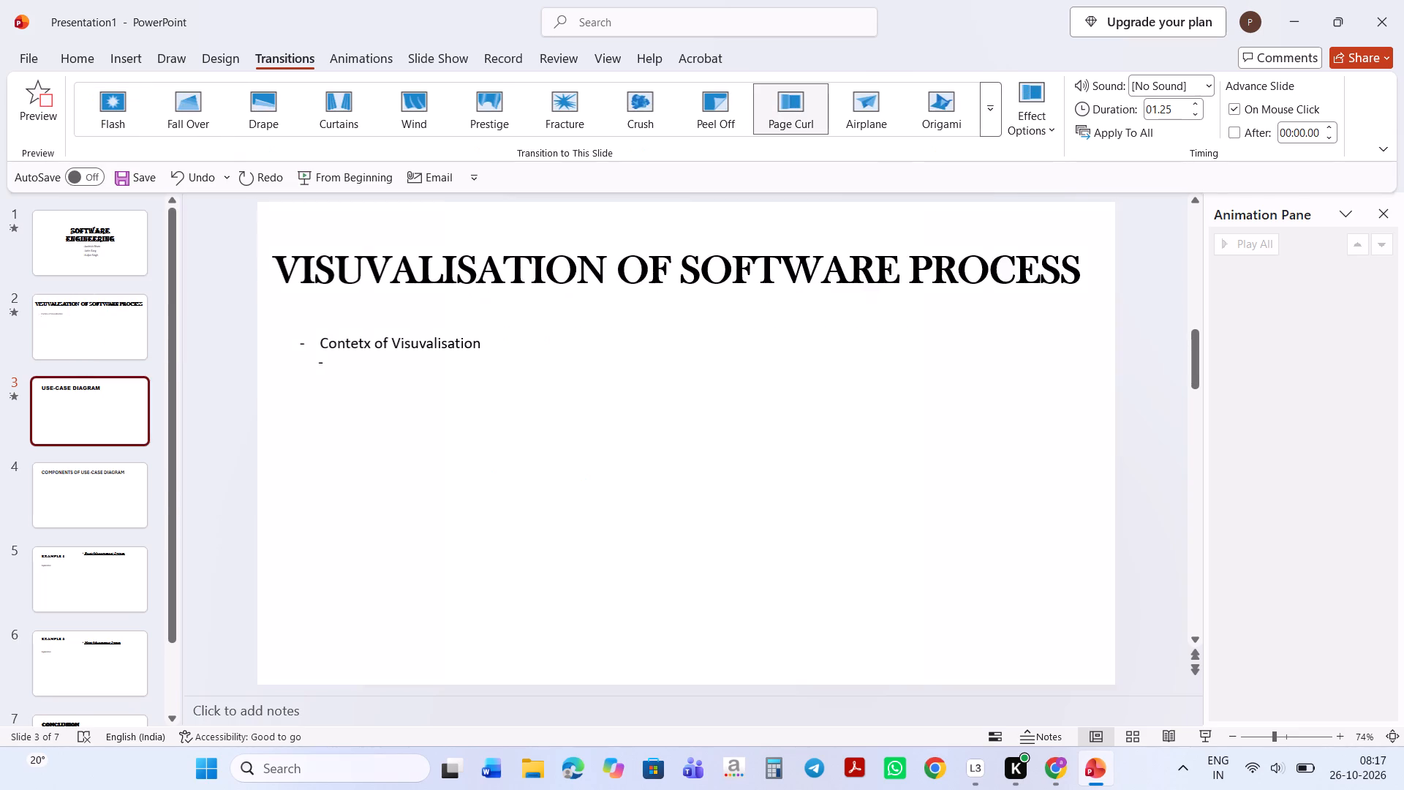
Try the Gallery transition on the COMPONENTS OF USE-CASE DIAGRAM slide and settle on Cube.
{"action": "left_click", "coordinate": [50, 497]}
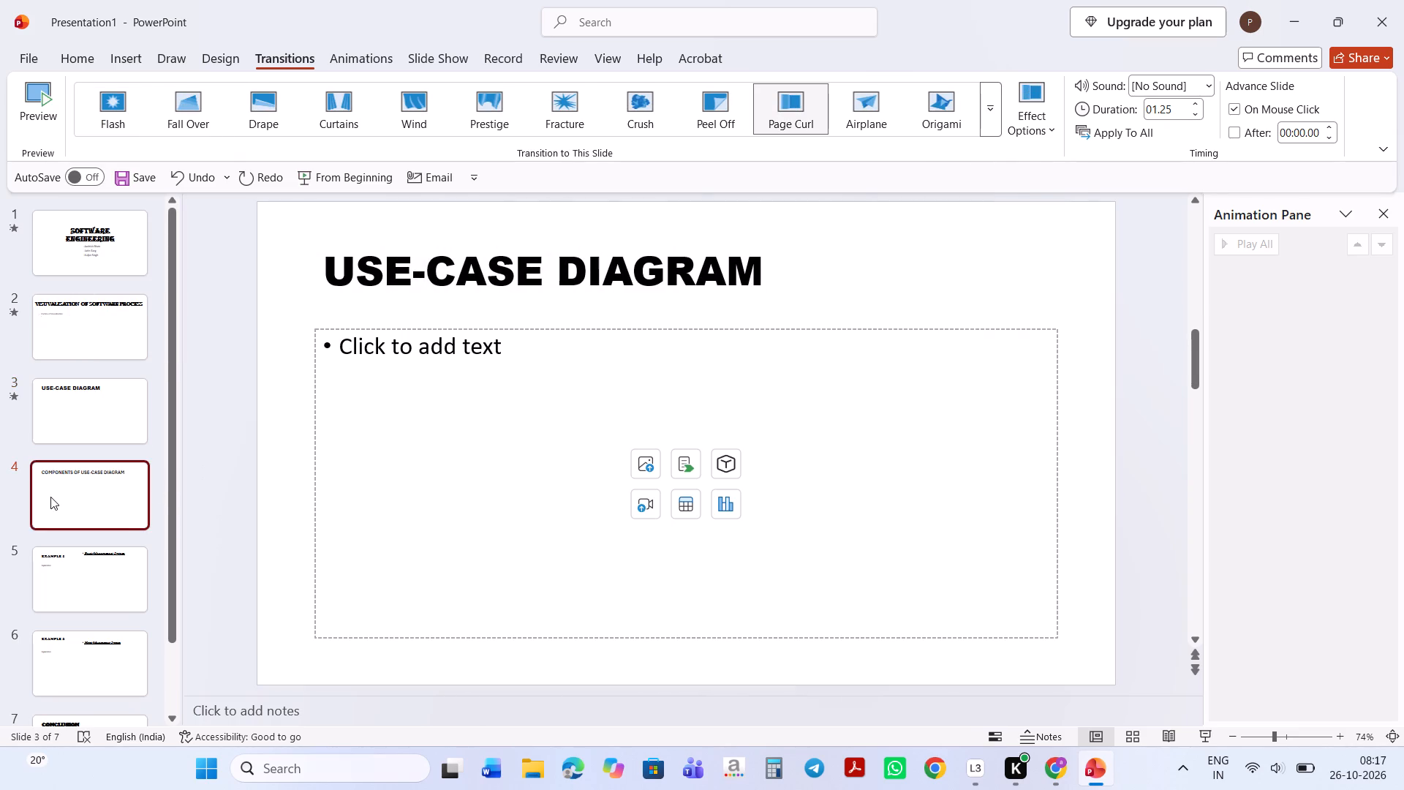
{"action": "left_click", "coordinate": [992, 115]}
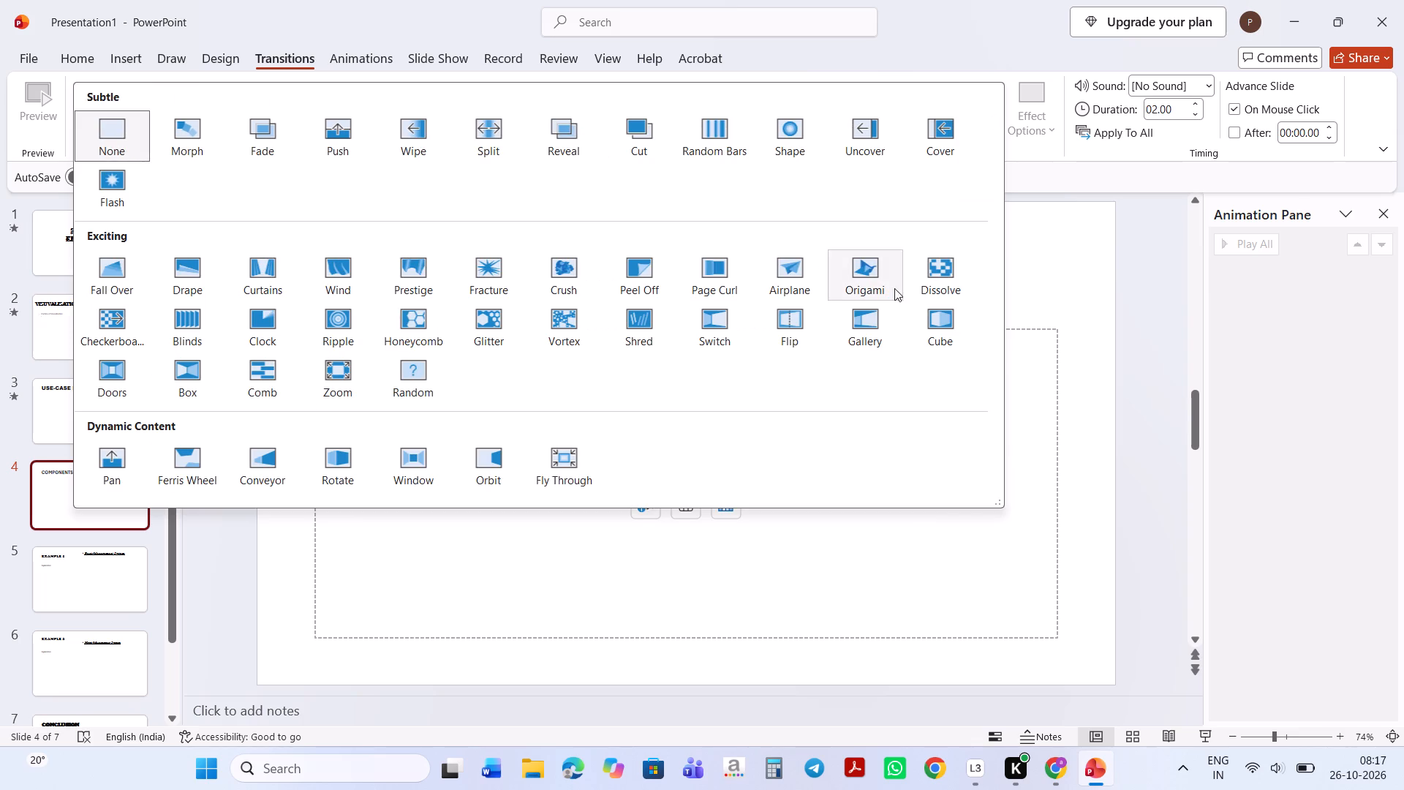
{"action": "left_click", "coordinate": [875, 326]}
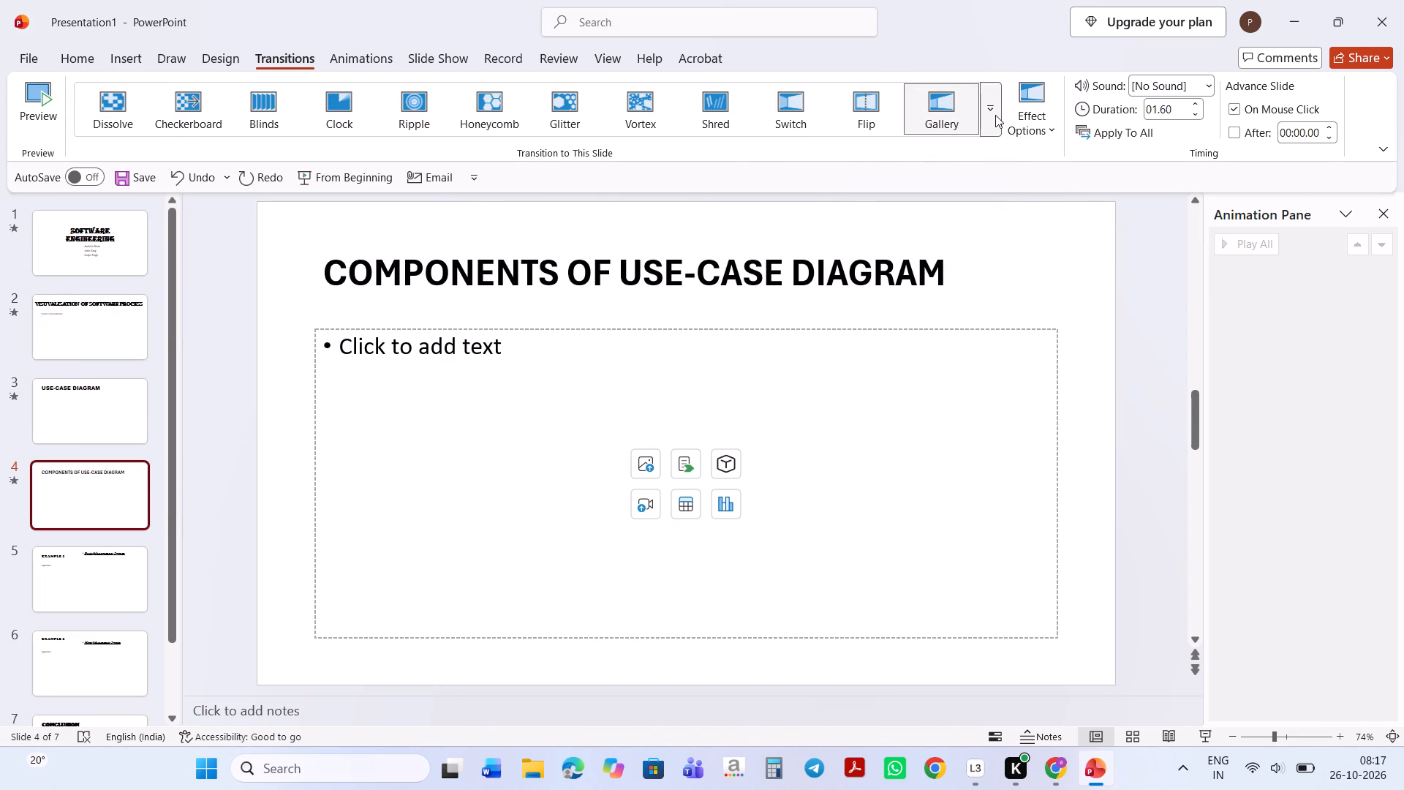
{"action": "left_click", "coordinate": [995, 115]}
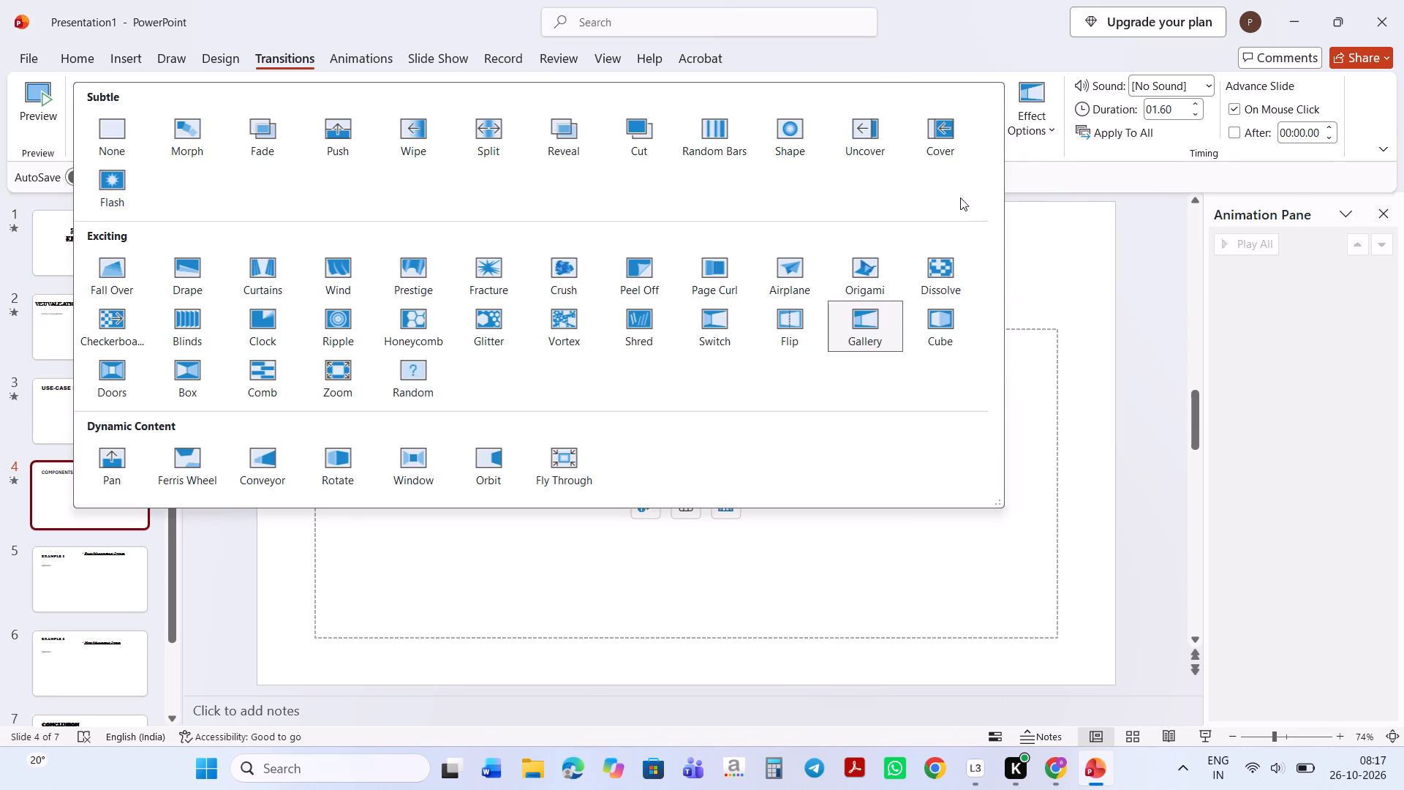
{"action": "left_click", "coordinate": [929, 303]}
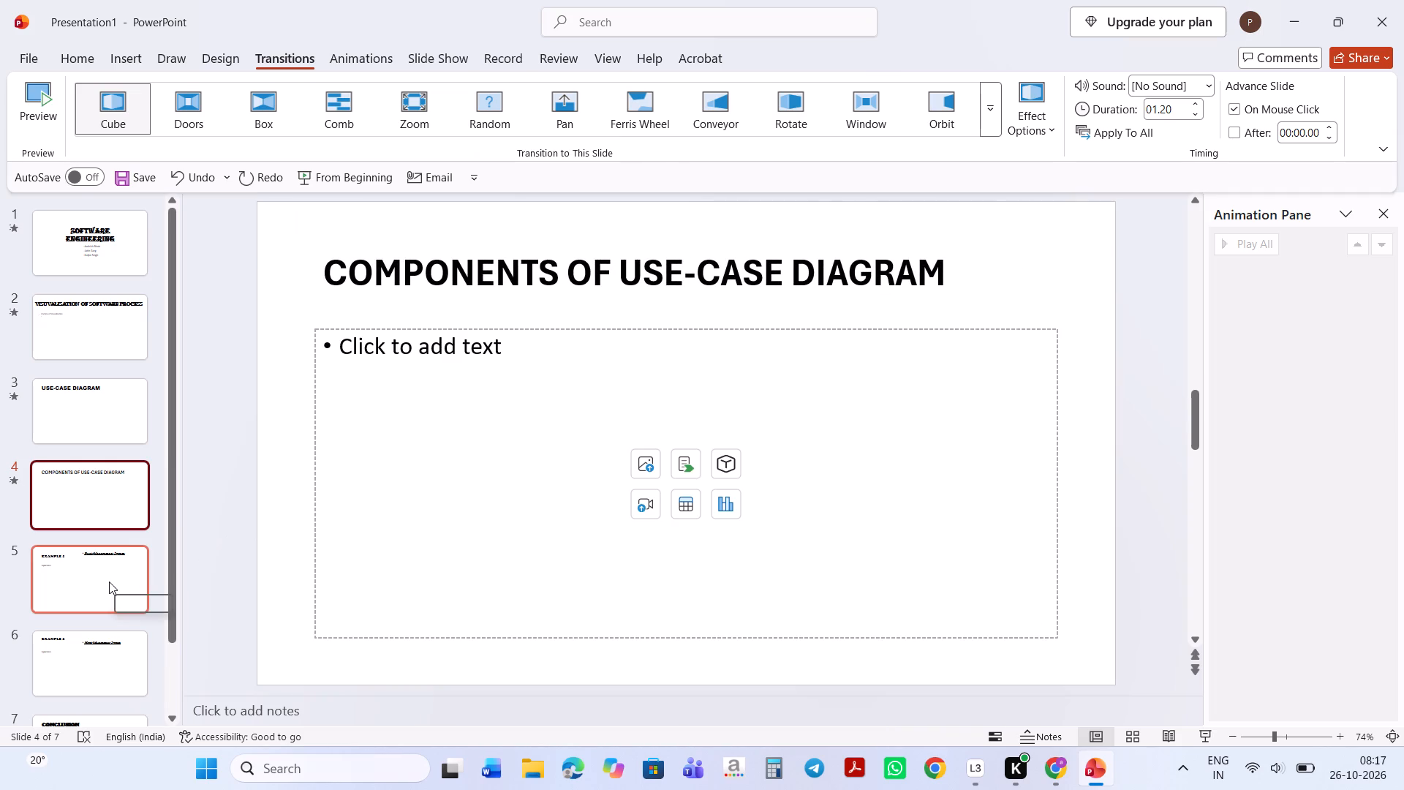
Try the Gallery, Random and Zoom transitions on the EXAMPLE 1 slide and settle on Box.
{"action": "left_click", "coordinate": [109, 582]}
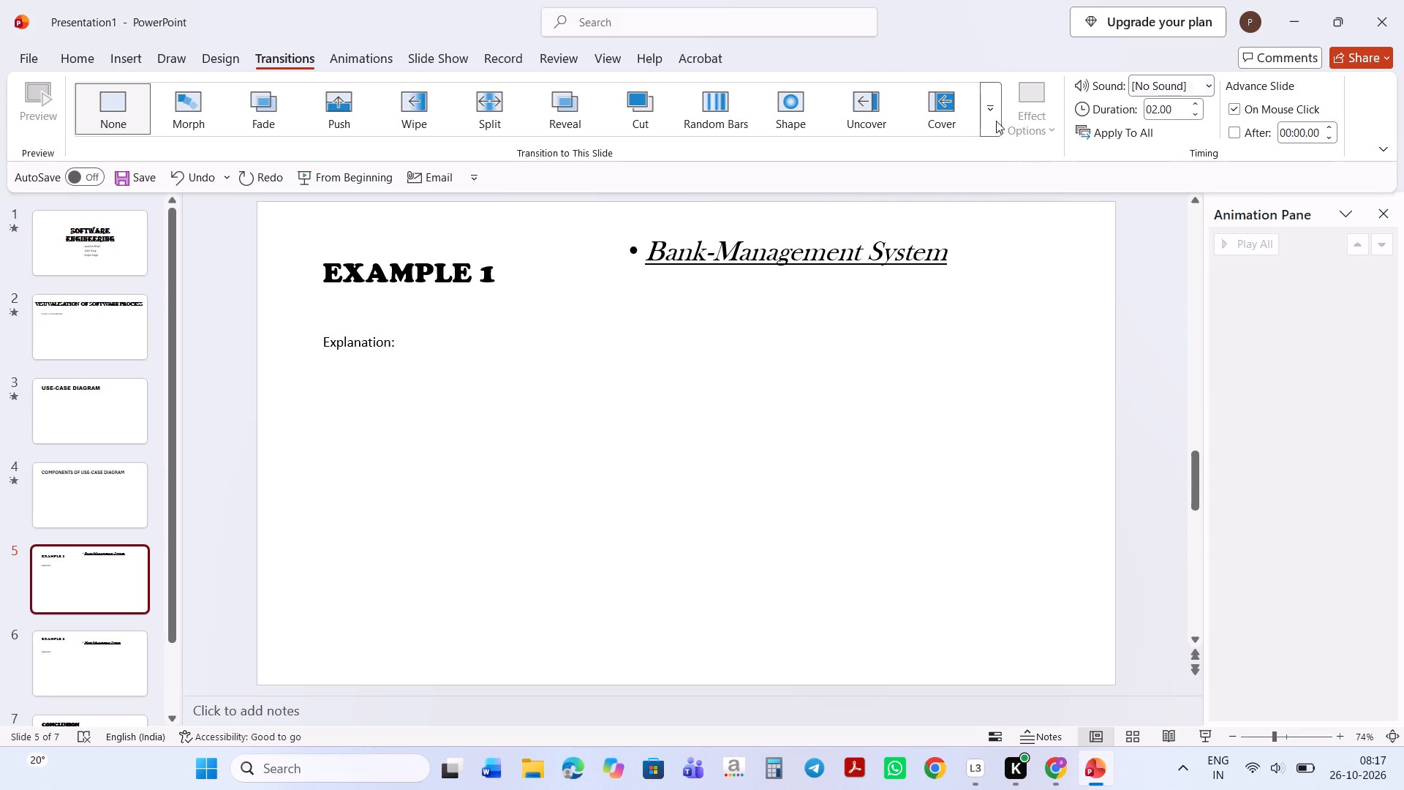
{"action": "left_click", "coordinate": [986, 115]}
{"action": "left_click", "coordinate": [880, 333]}
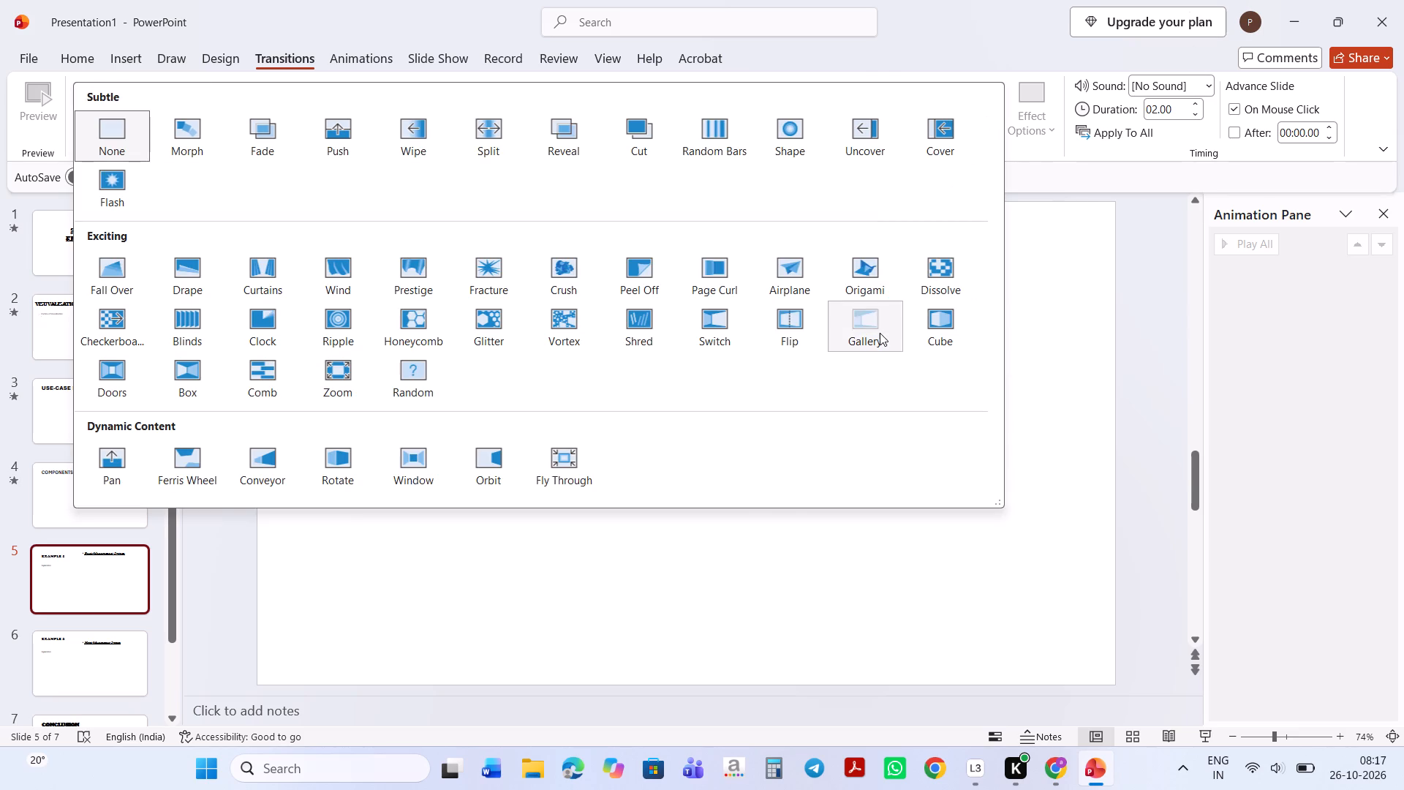
{"action": "left_click", "coordinate": [996, 126]}
{"action": "left_click", "coordinate": [996, 126]}
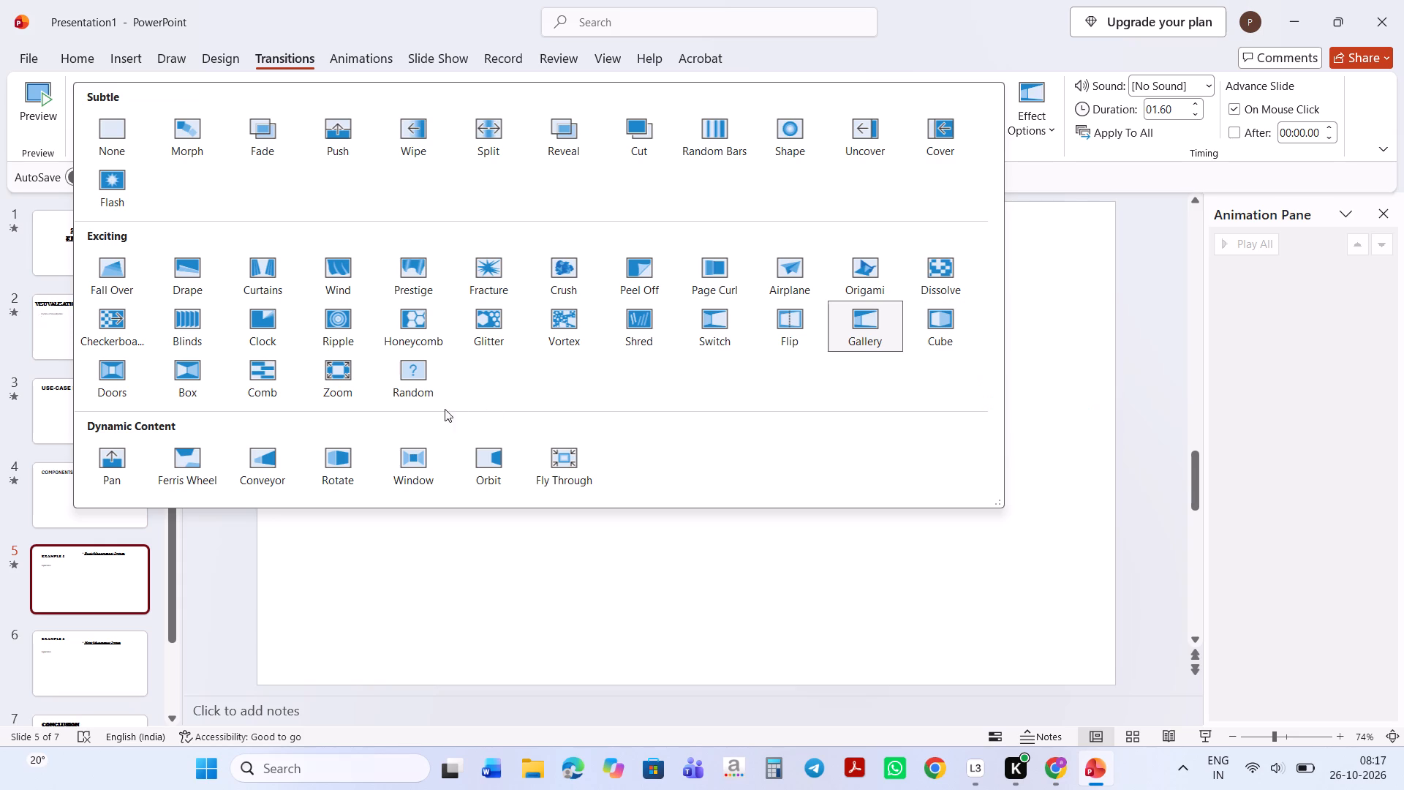
{"action": "left_click", "coordinate": [427, 399]}
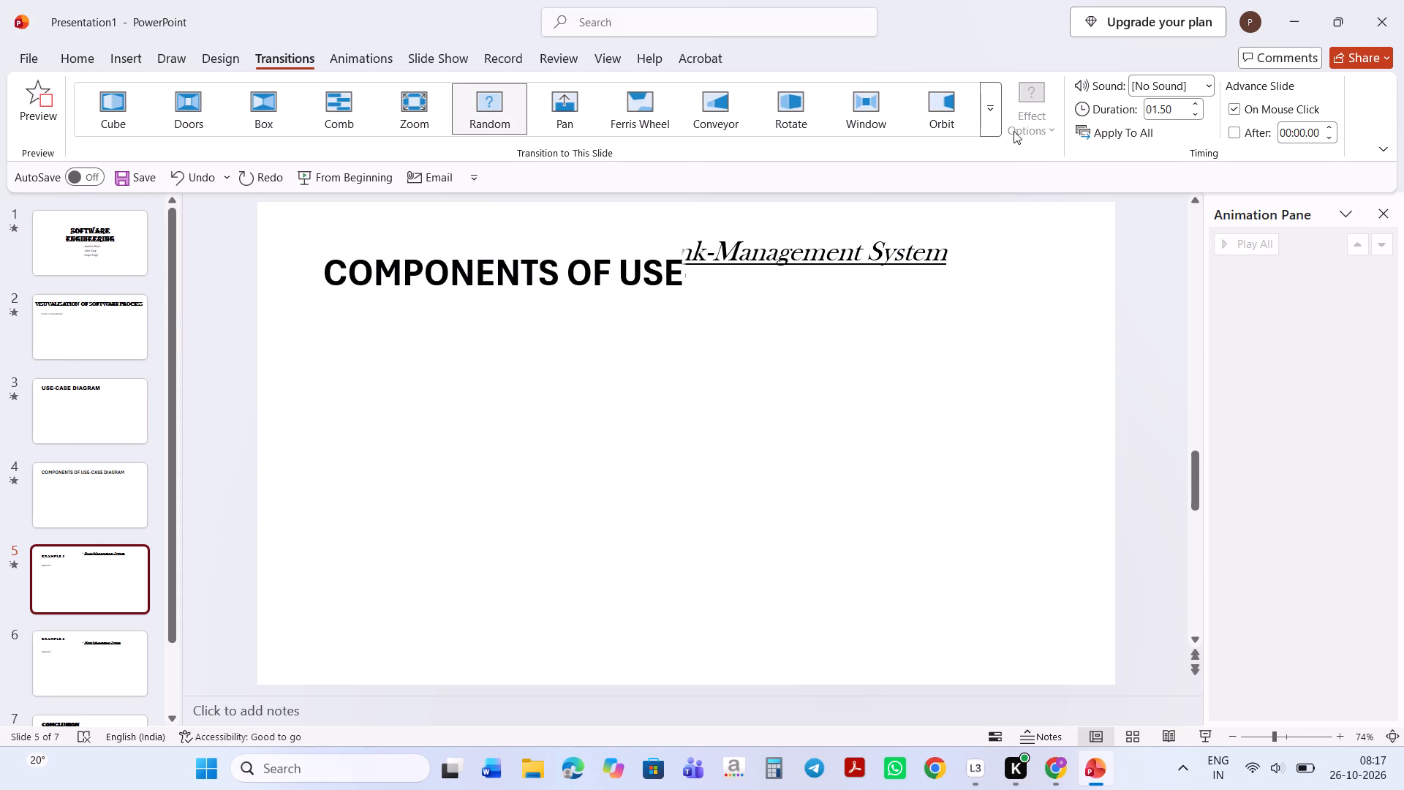
{"action": "left_click", "coordinate": [1001, 121]}
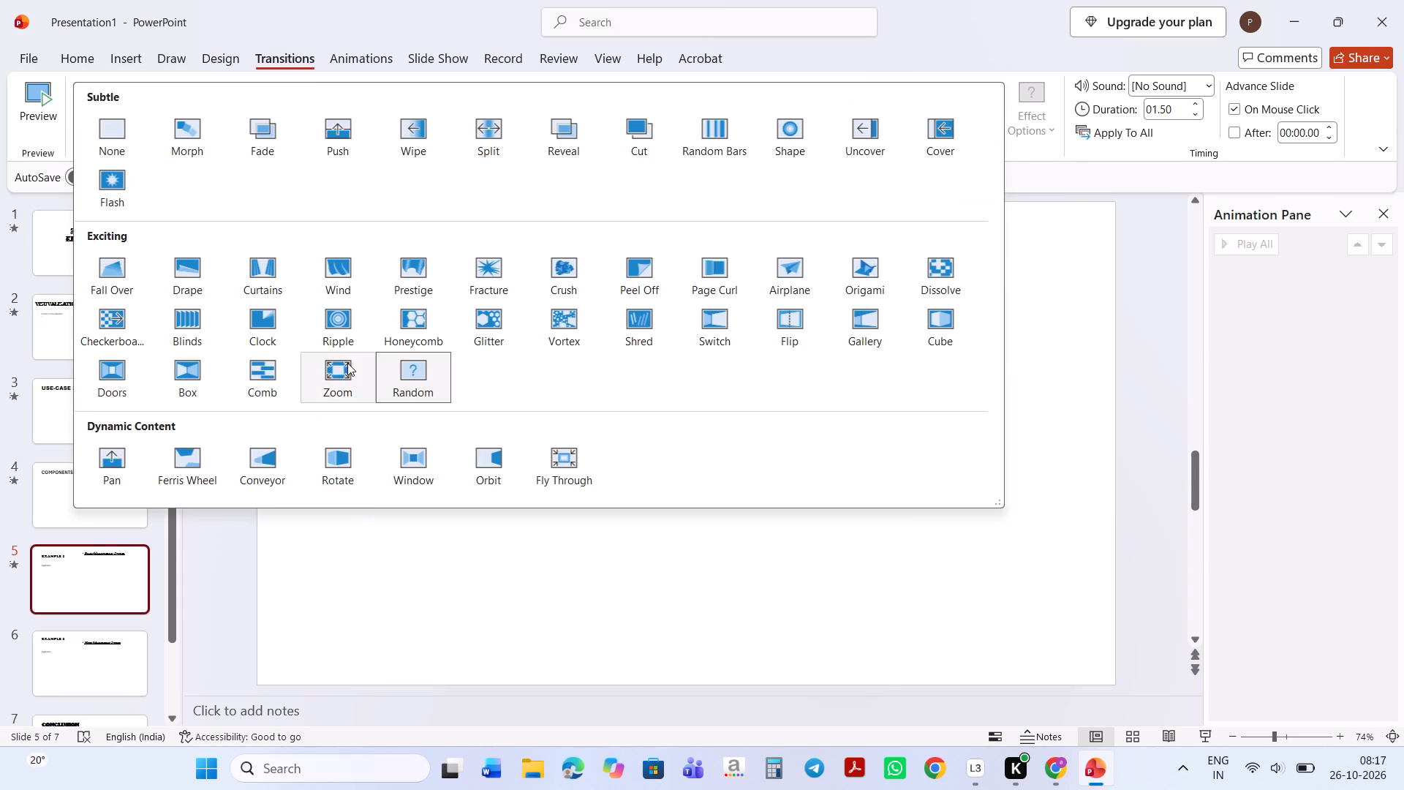
{"action": "left_click", "coordinate": [347, 363]}
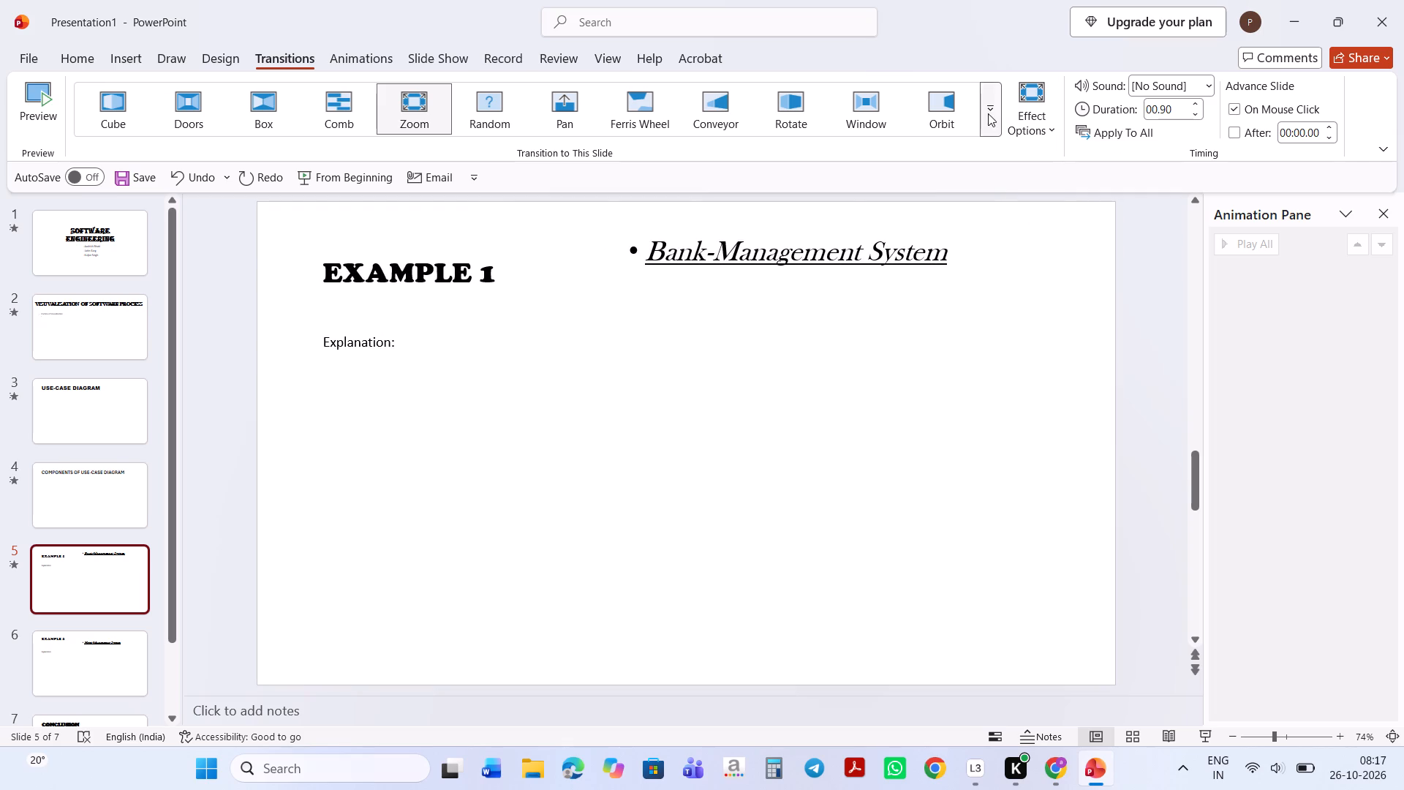
{"action": "left_click", "coordinate": [988, 113]}
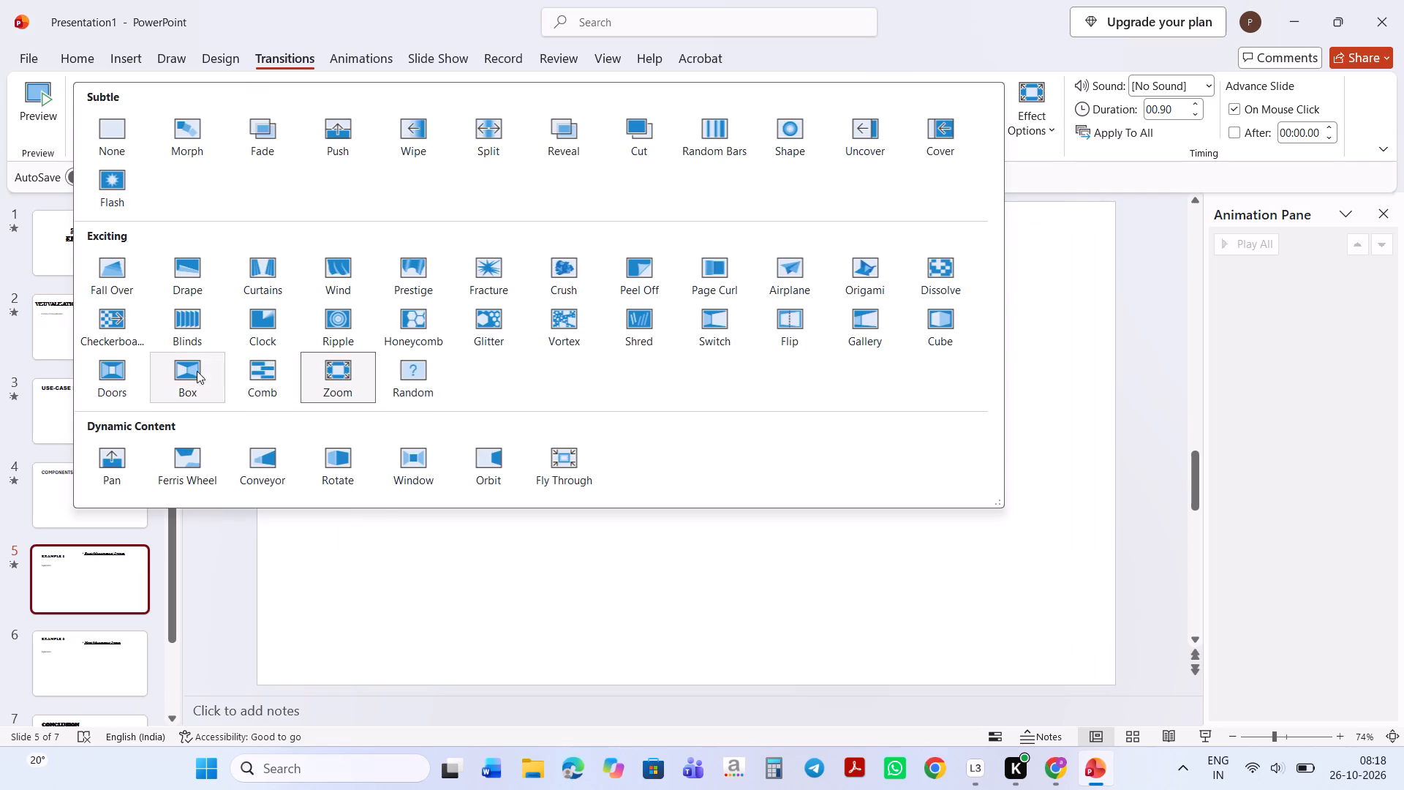
{"action": "left_click", "coordinate": [181, 367]}
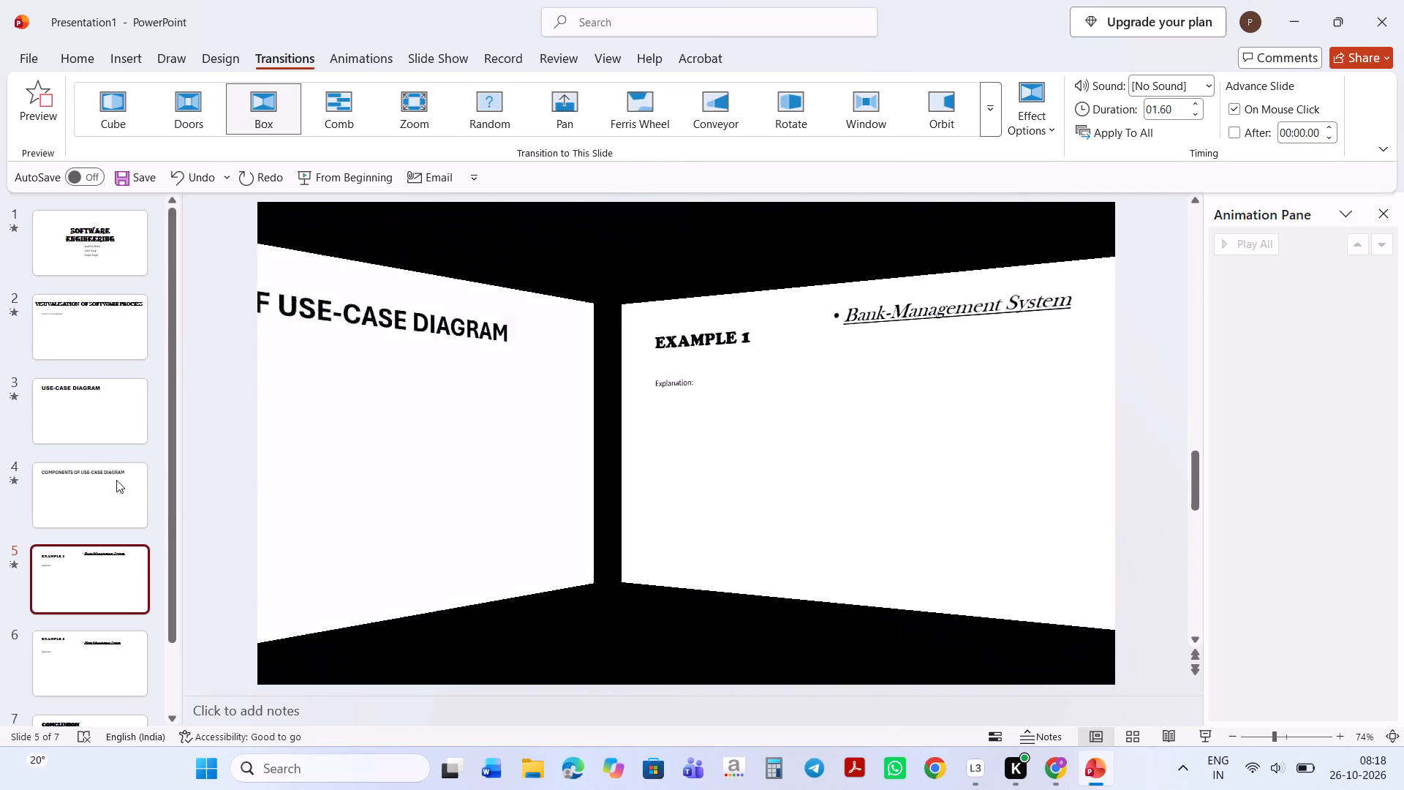
Apply the Orbit transition to the EXAMPLE 2 slide.
{"action": "scroll", "coordinate": [92, 517], "scroll_direction": "down", "scroll_amount": 2}
{"action": "left_click", "coordinate": [95, 563]}
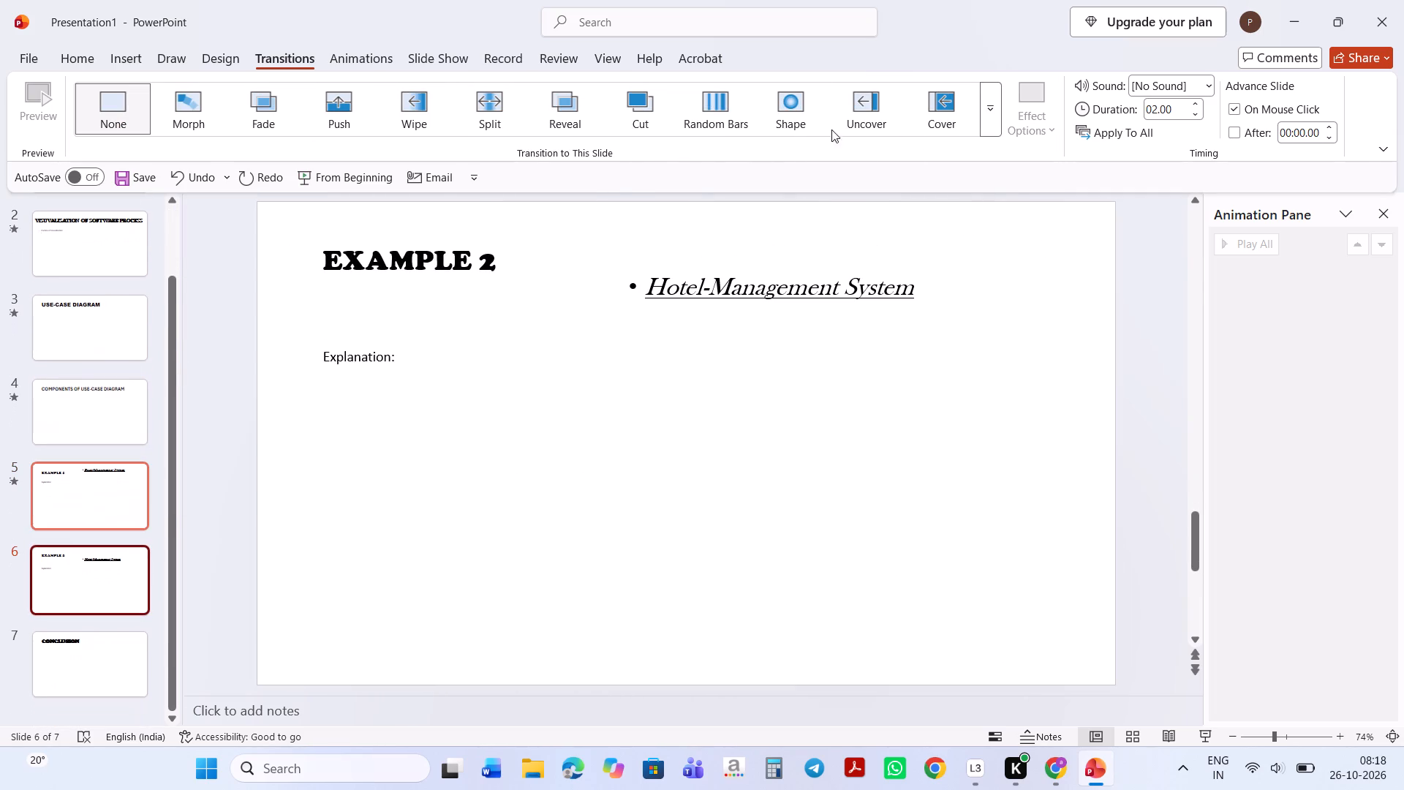
{"action": "left_click", "coordinate": [982, 120]}
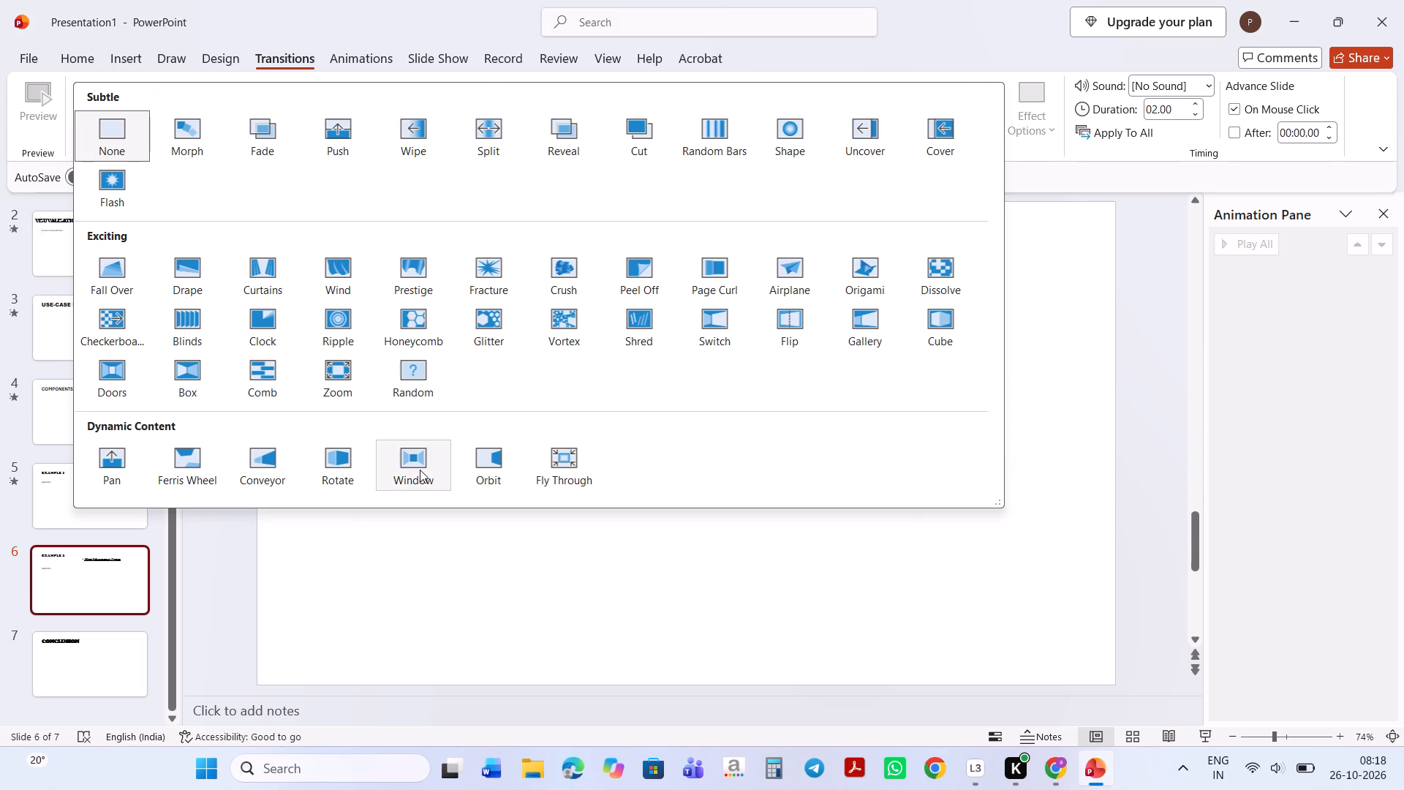
{"action": "scroll", "coordinate": [420, 470], "scroll_direction": "down", "scroll_amount": 1}
{"action": "left_click", "coordinate": [486, 460]}
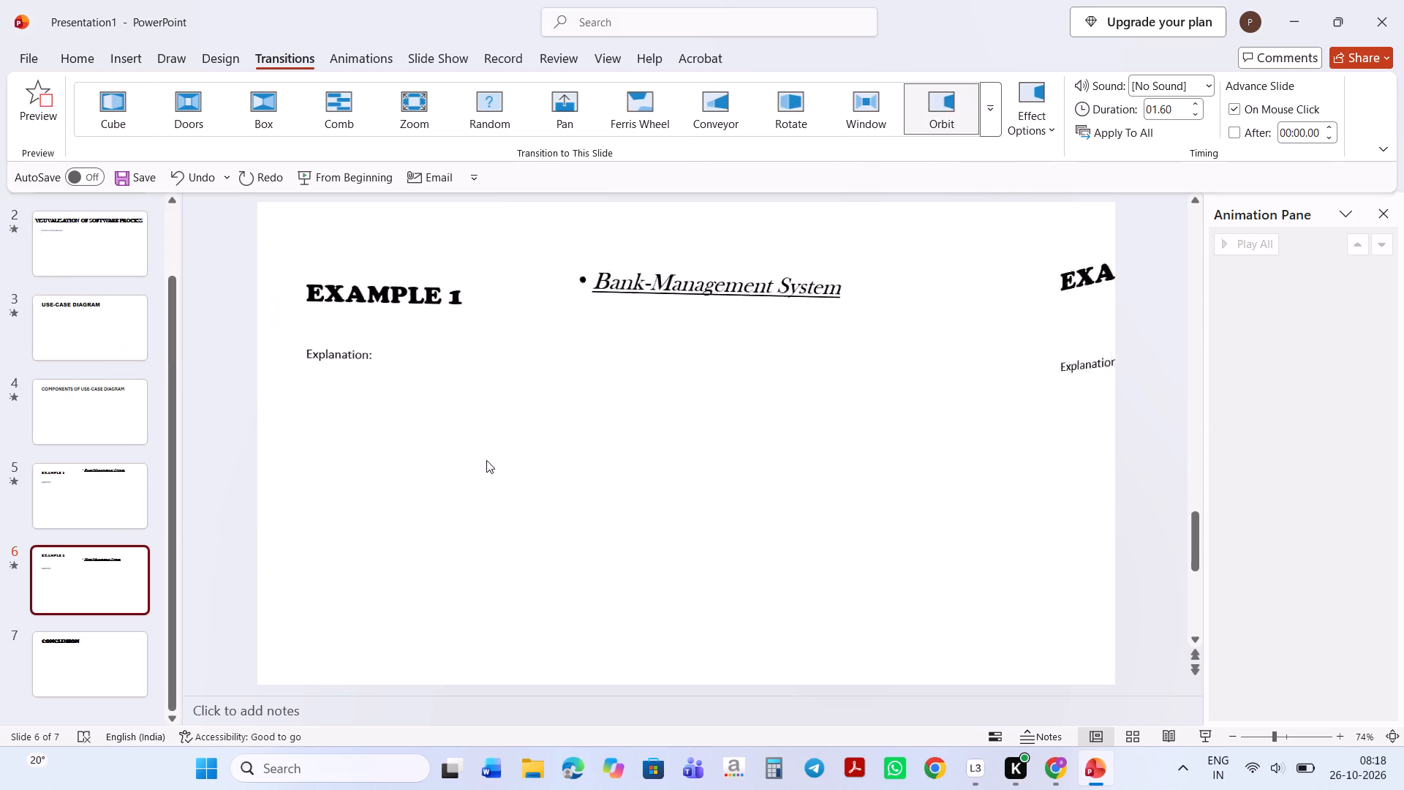
Apply the Comb transition to the CONCLUSION slide.
{"action": "left_click", "coordinate": [120, 652]}
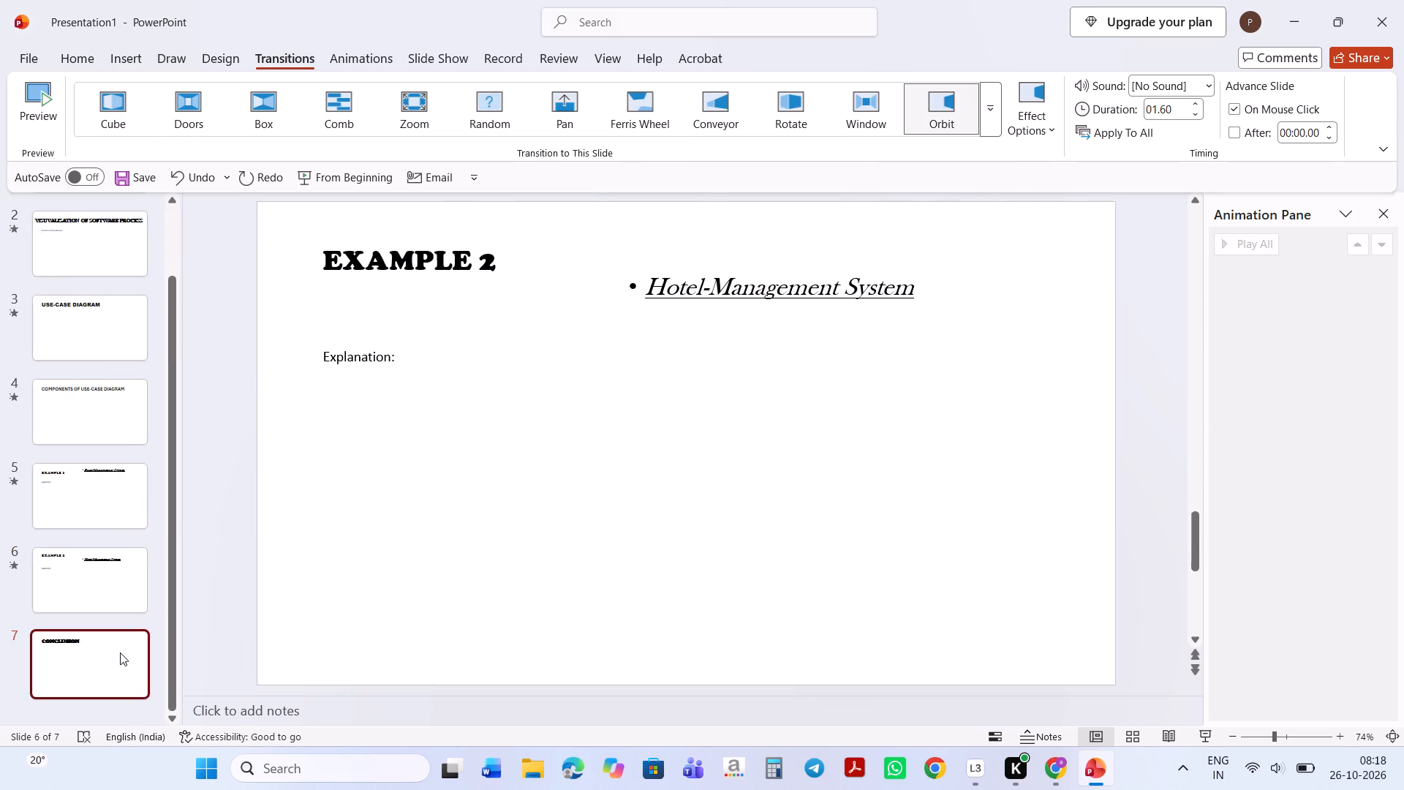
{"action": "left_click", "coordinate": [990, 115]}
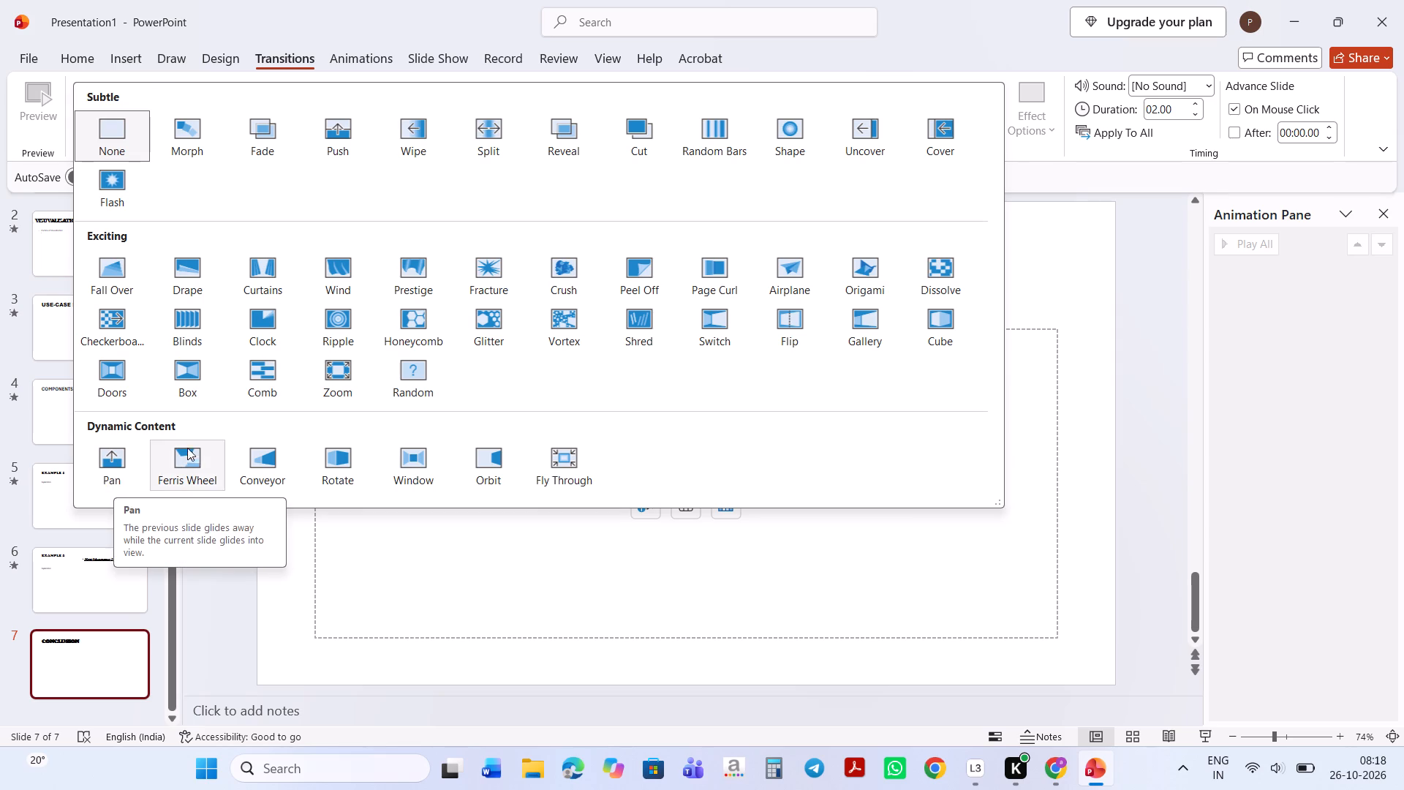
{"action": "left_click", "coordinate": [284, 380]}
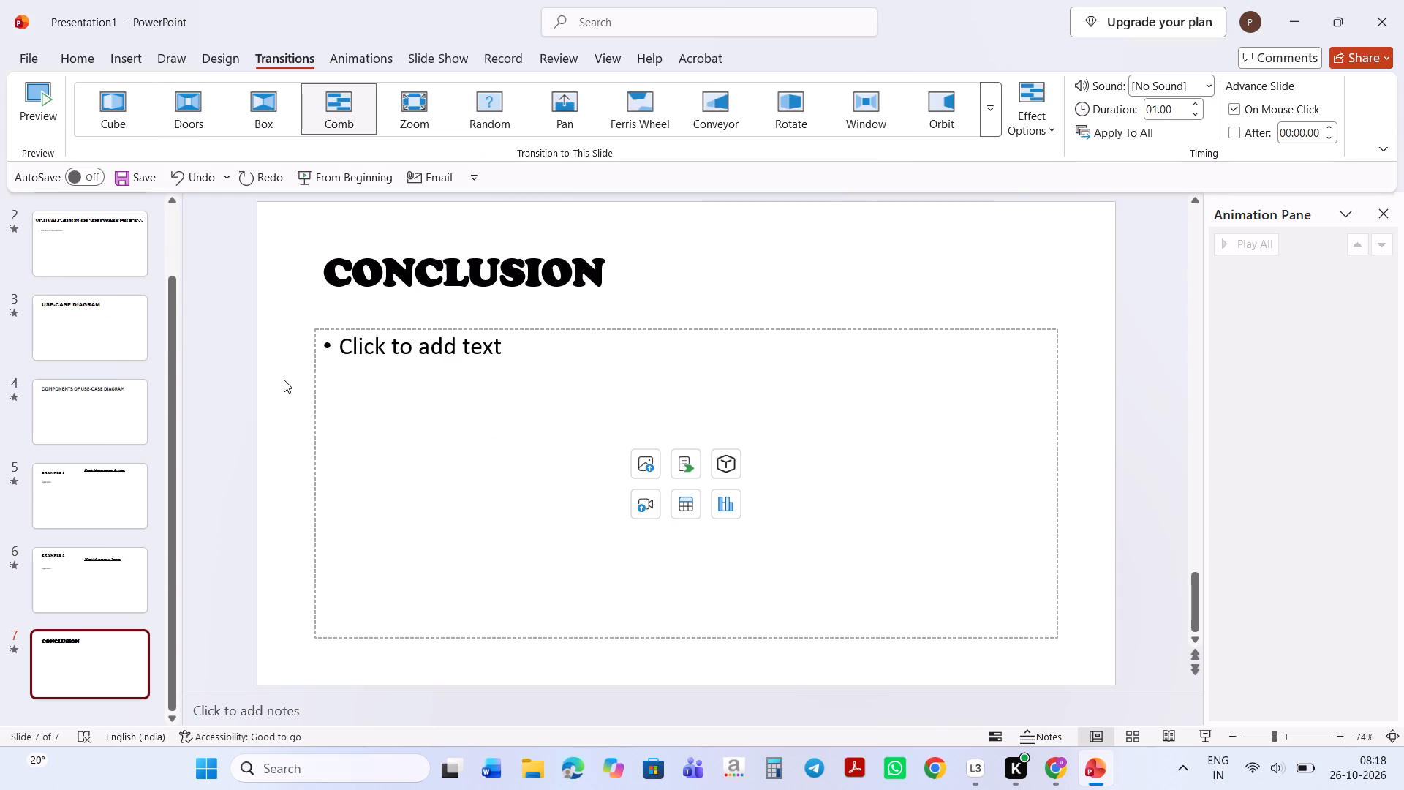
Play the slide show from the beginning through the CONCLUSION slide to review every transition.
{"action": "scroll", "coordinate": [107, 407], "scroll_direction": "up", "scroll_amount": 3}
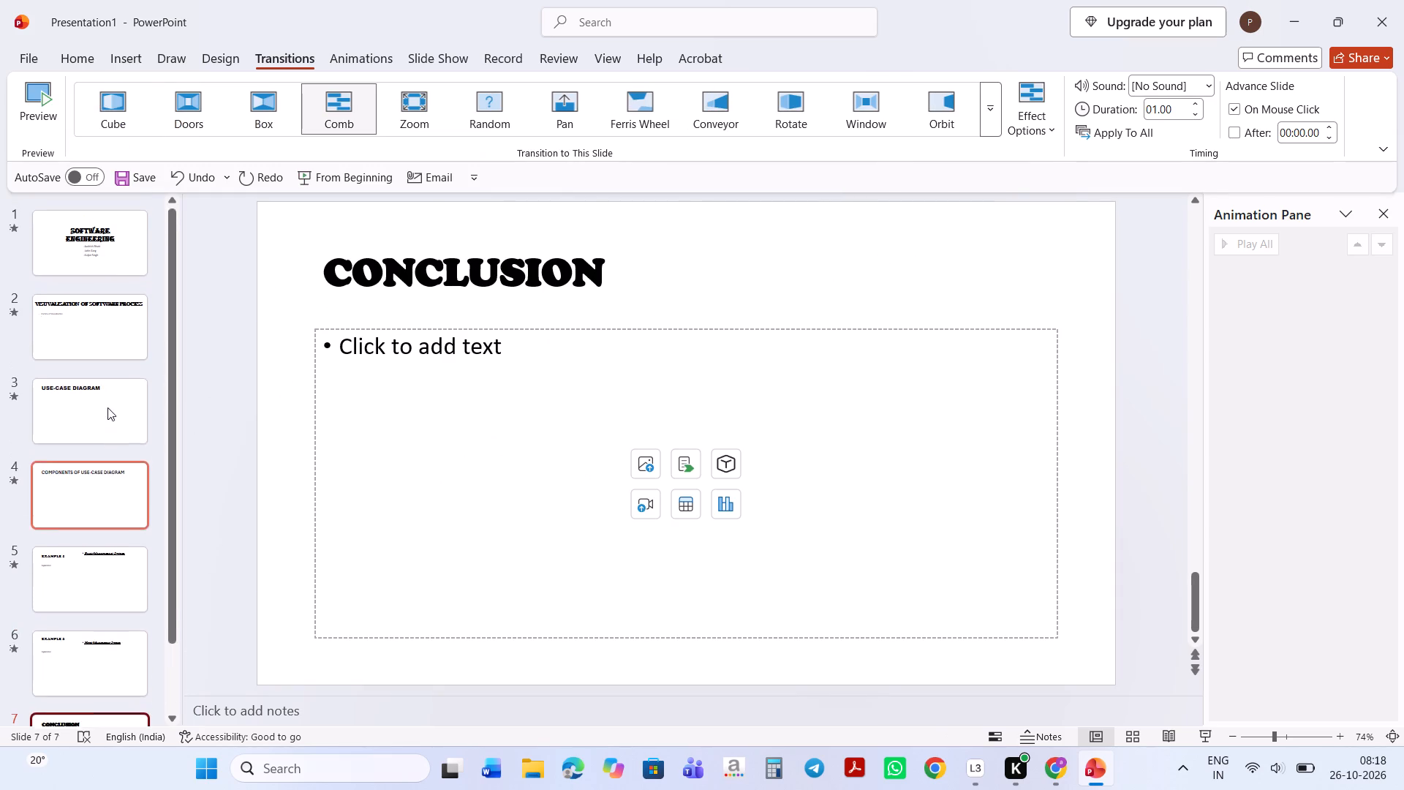
{"action": "left_click", "coordinate": [349, 68]}
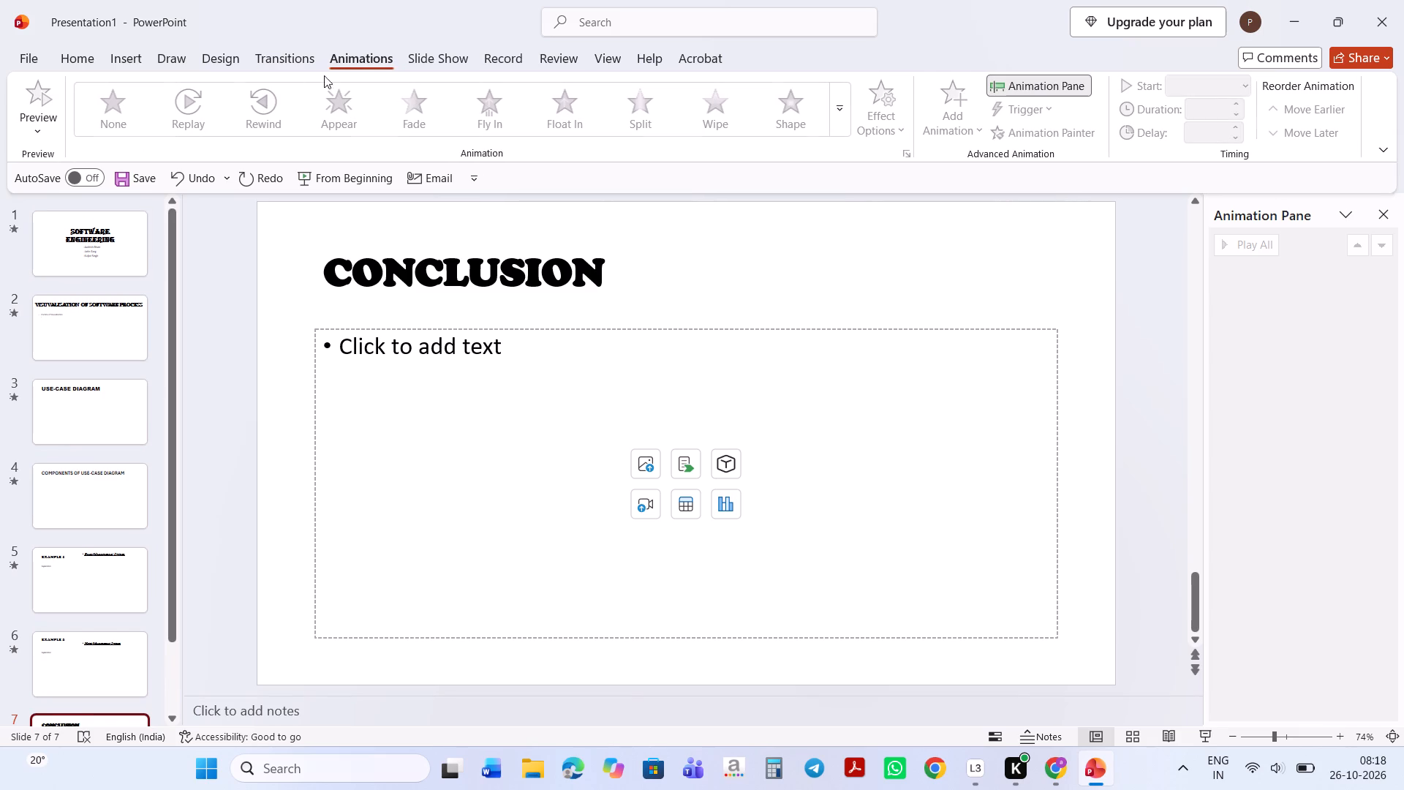
{"action": "left_click", "coordinate": [455, 55]}
{"action": "left_click", "coordinate": [58, 117]}
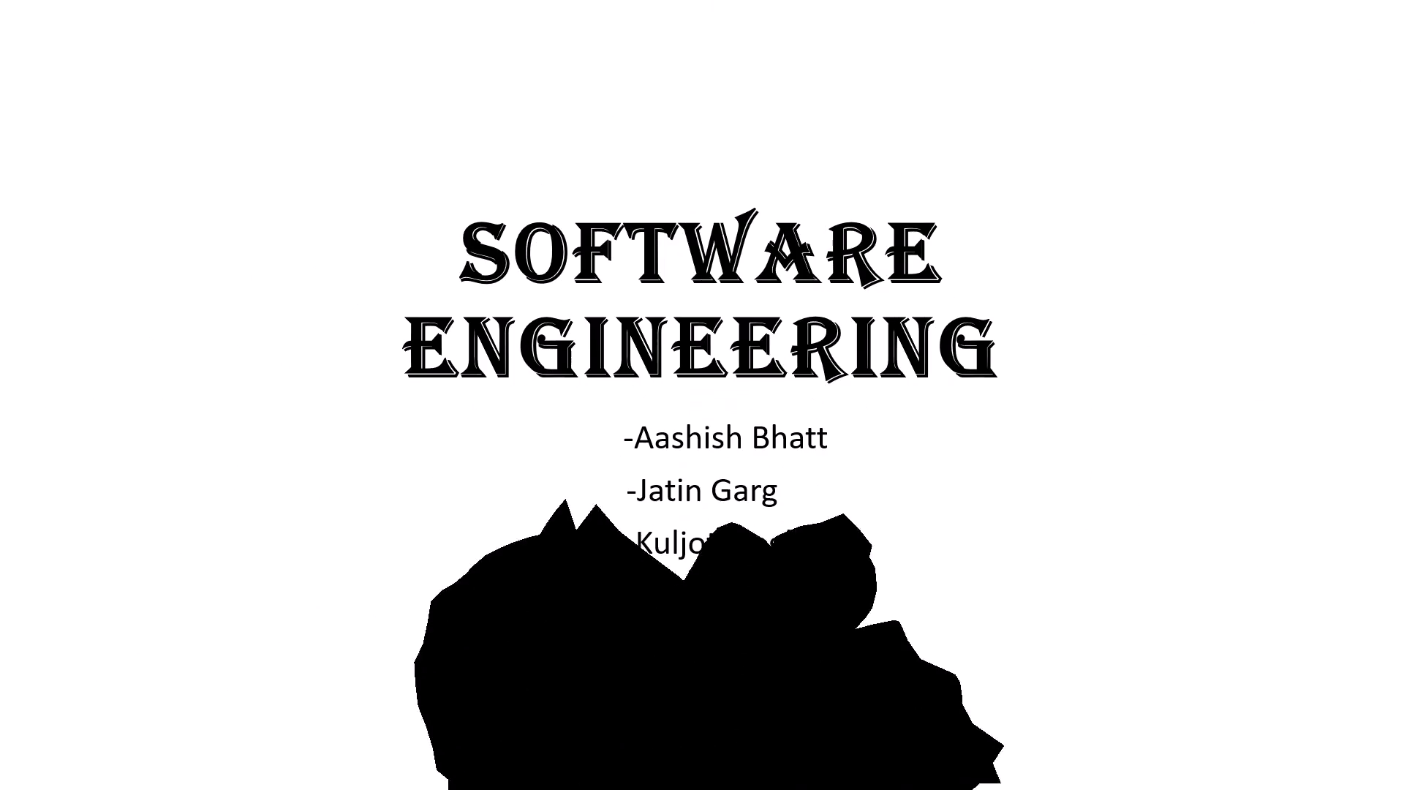
{"action": "key", "text": "Right"}
{"action": "key", "text": "Right"}
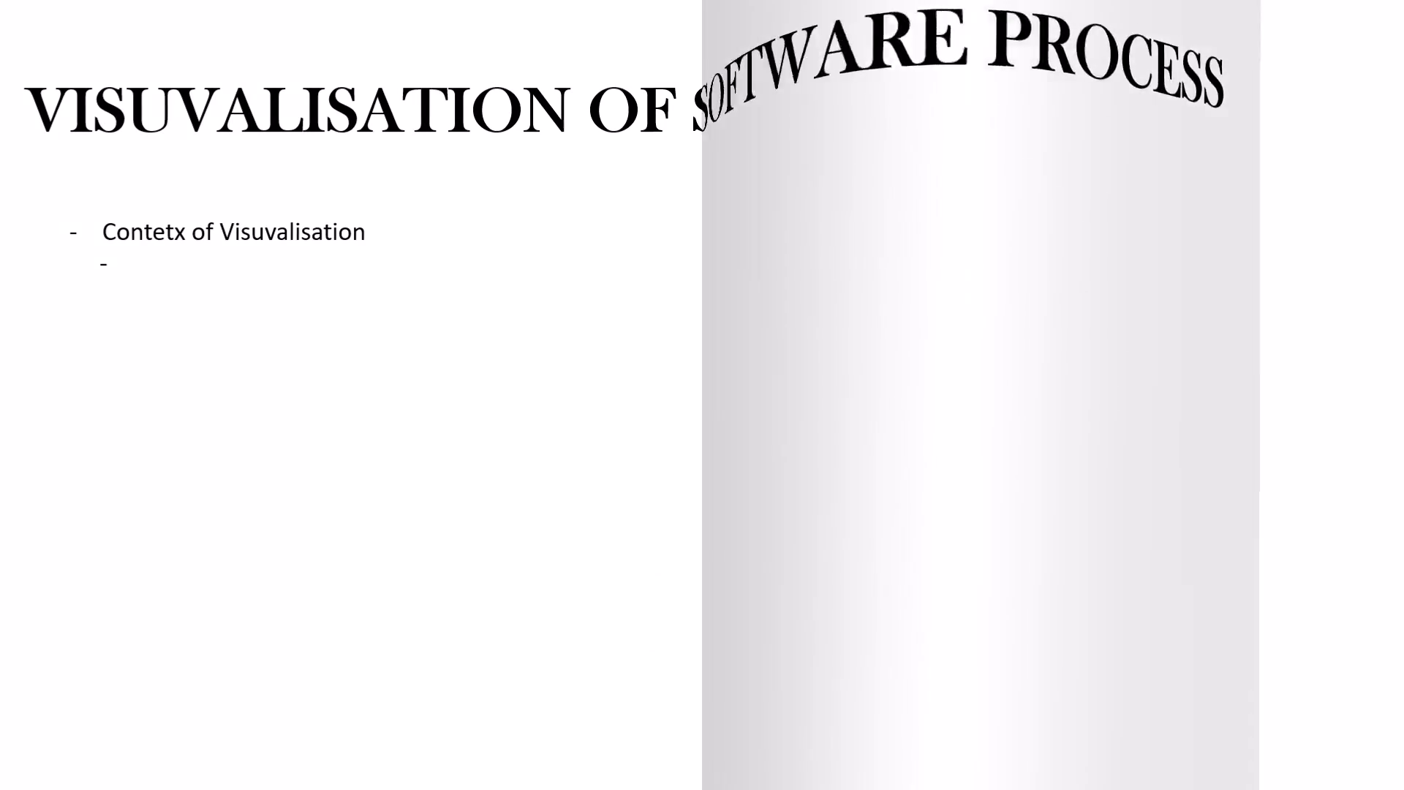
{"action": "key", "text": "Right"}
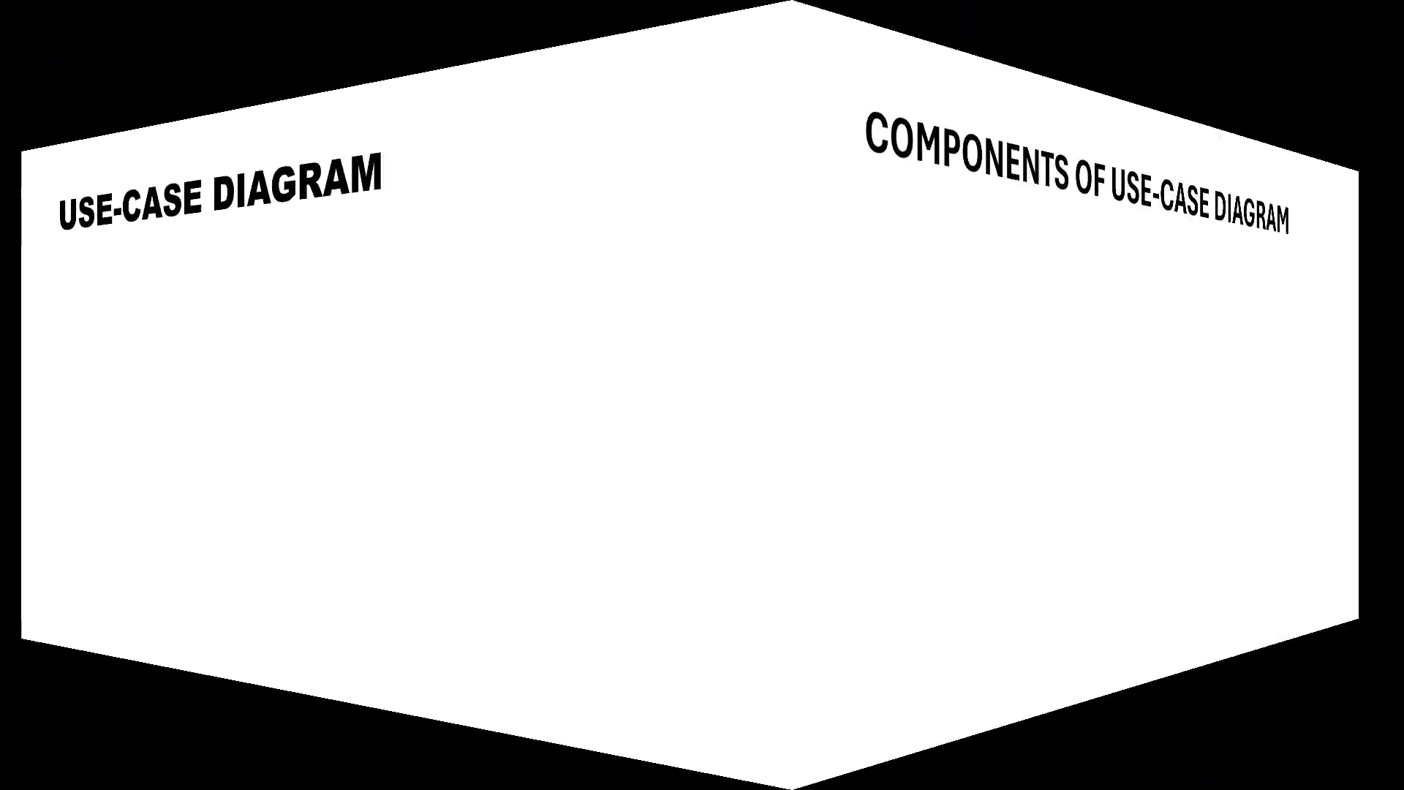
{"action": "key", "text": "Right"}
{"action": "key", "text": "Right"}
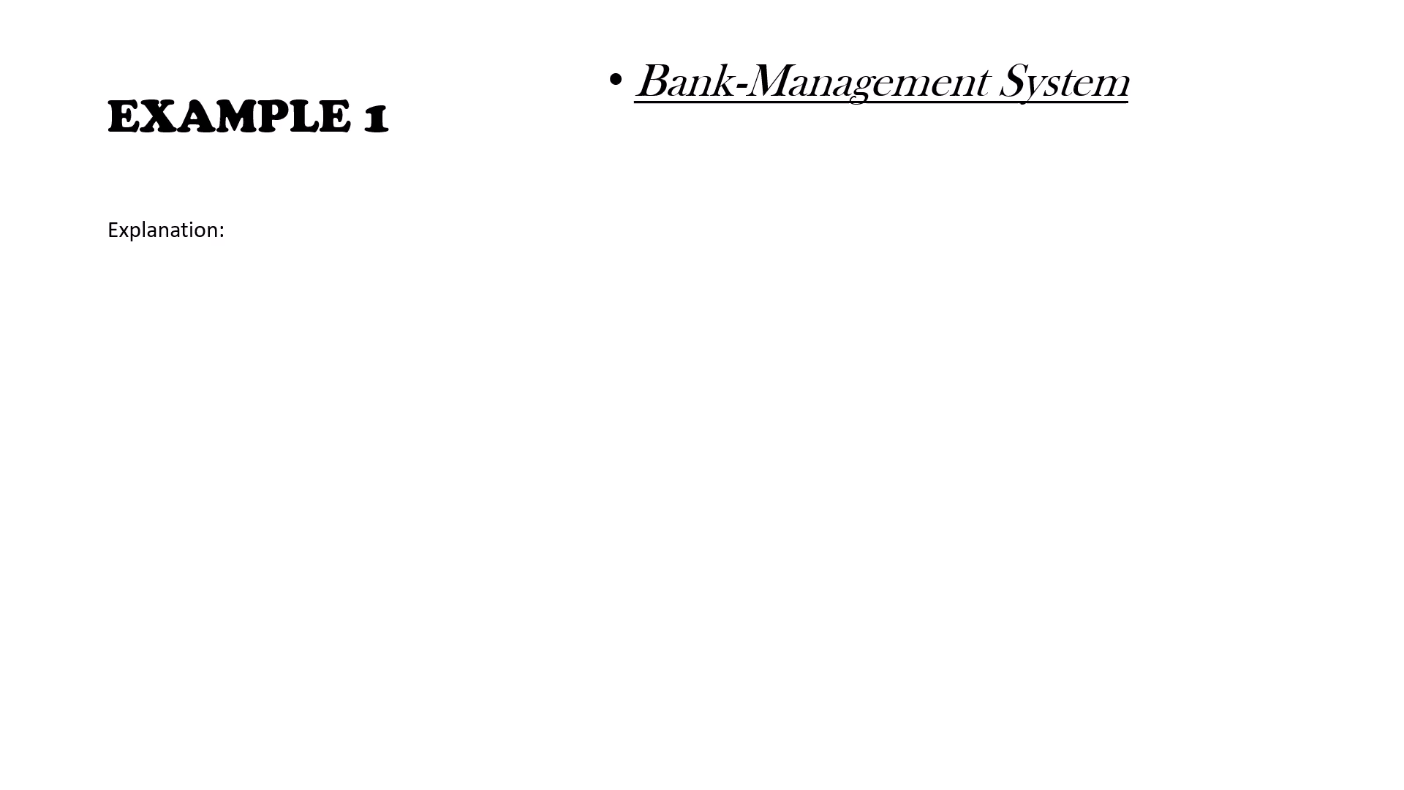
{"action": "key", "text": "Right"}
{"action": "key", "text": "Right"}
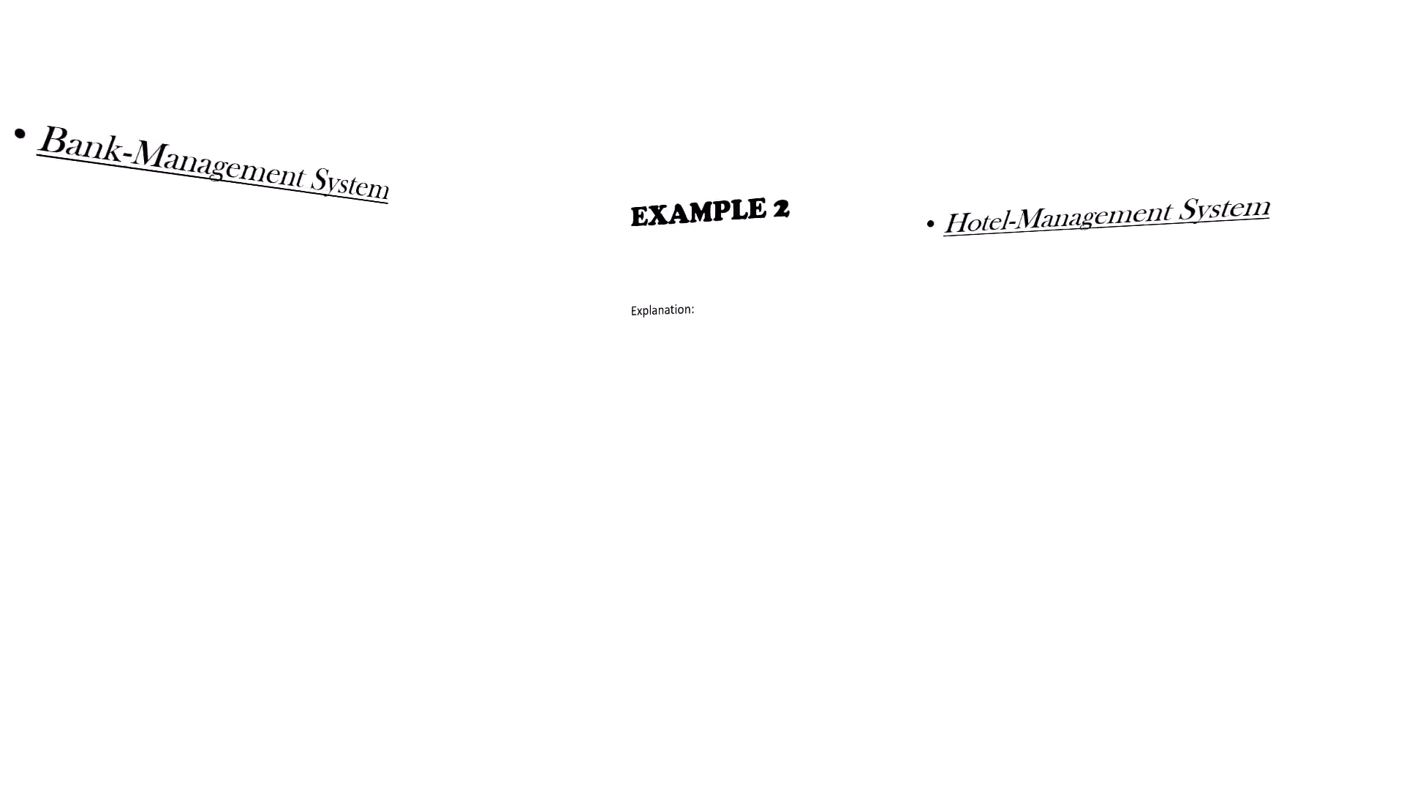
{"action": "key", "text": "Right"}
{"action": "key", "text": "Right"}
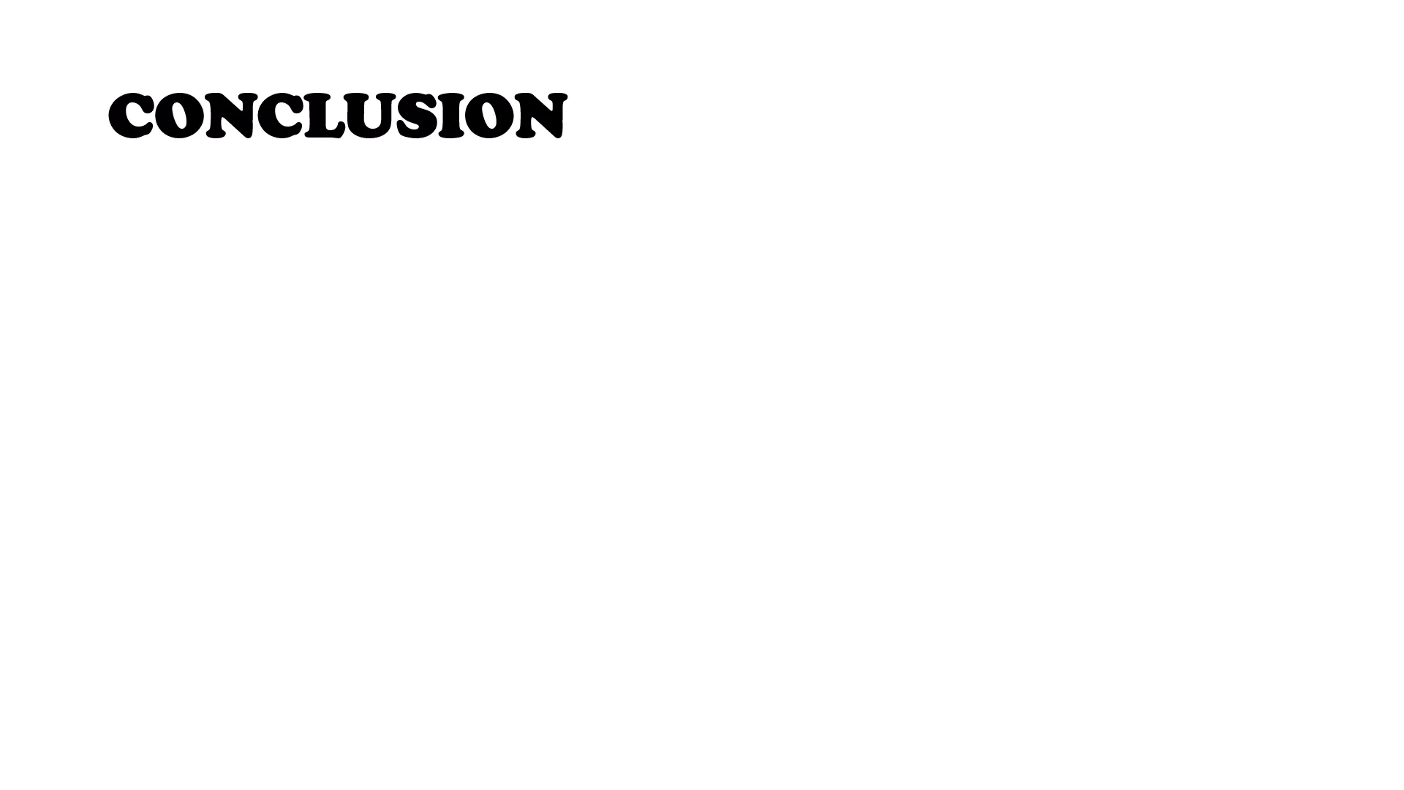
{"action": "key", "text": "Right"}
{"action": "key", "text": "Right"}
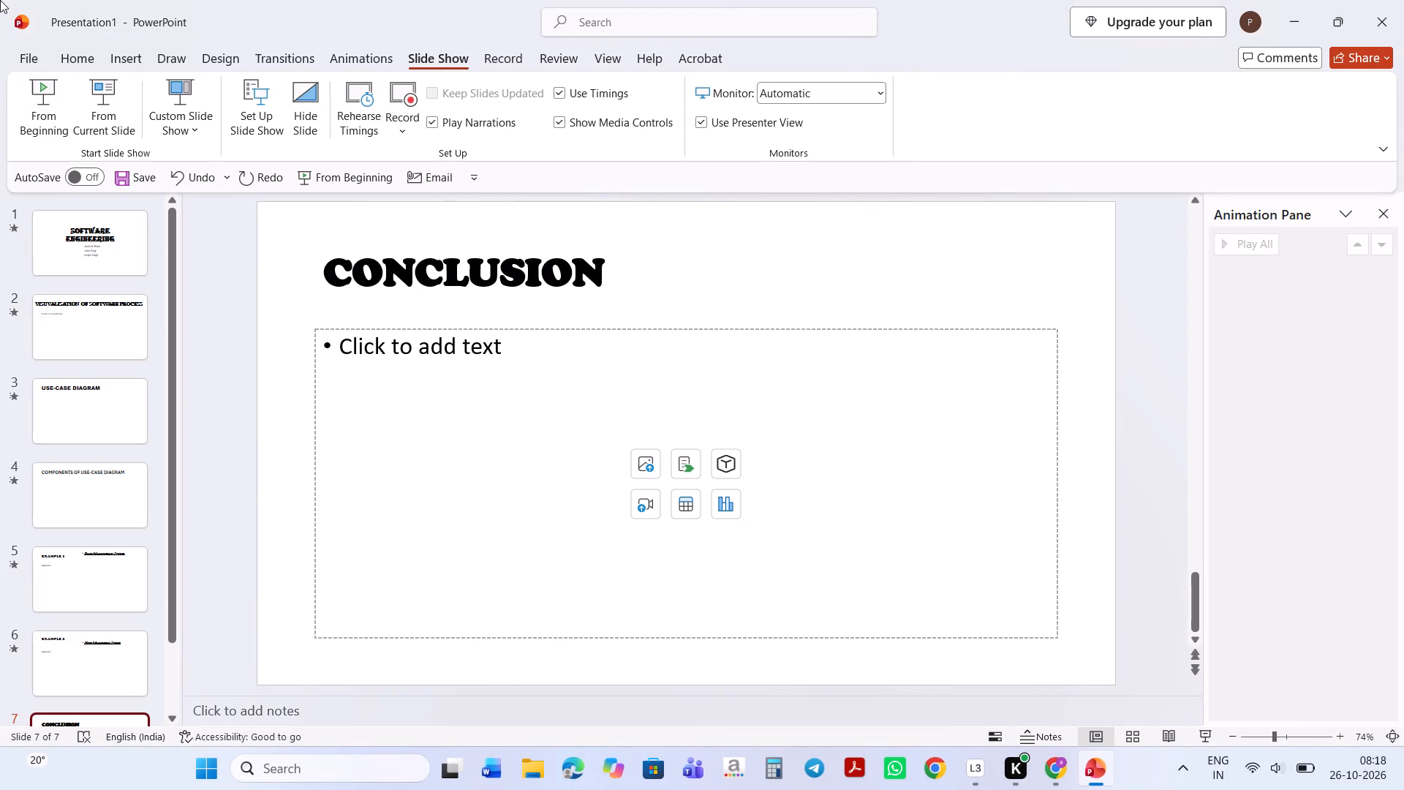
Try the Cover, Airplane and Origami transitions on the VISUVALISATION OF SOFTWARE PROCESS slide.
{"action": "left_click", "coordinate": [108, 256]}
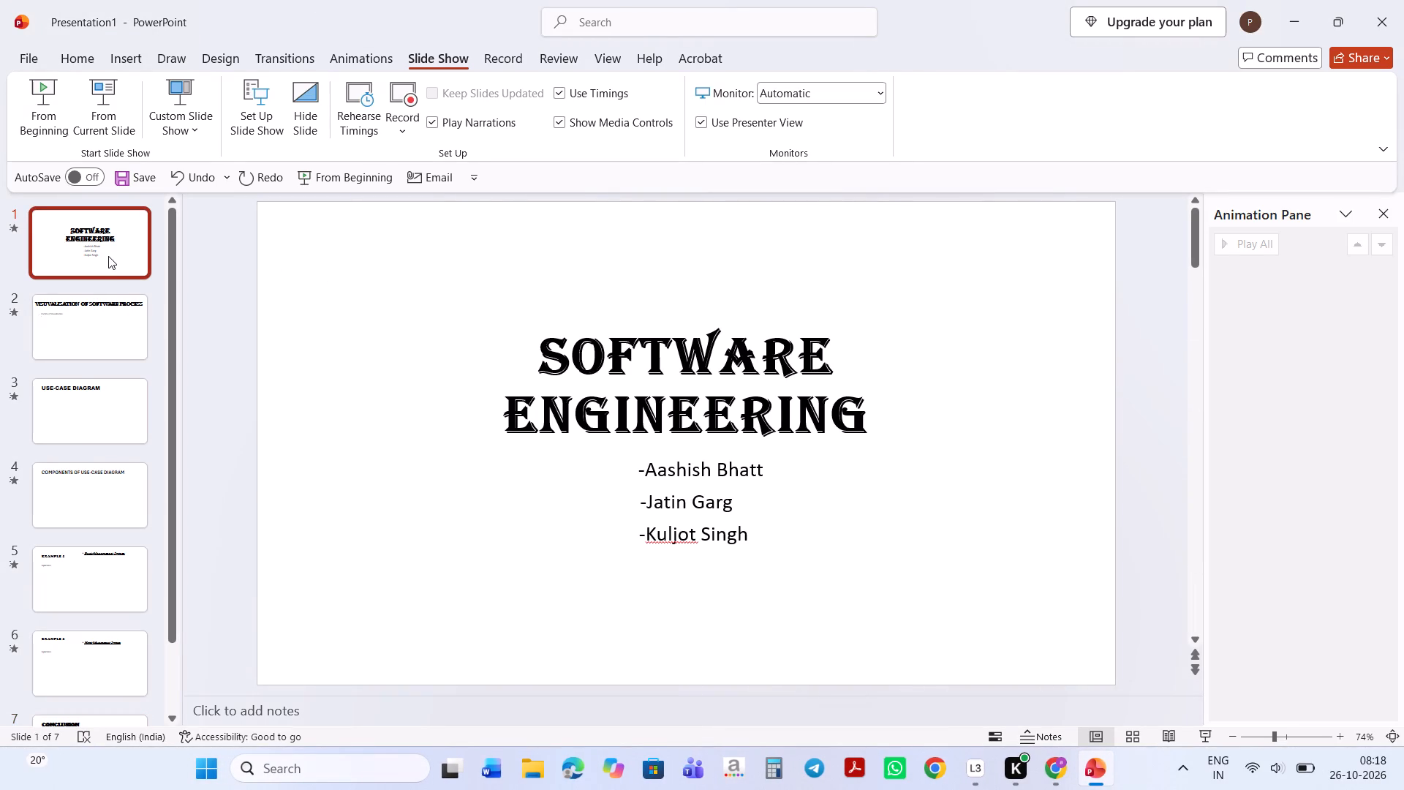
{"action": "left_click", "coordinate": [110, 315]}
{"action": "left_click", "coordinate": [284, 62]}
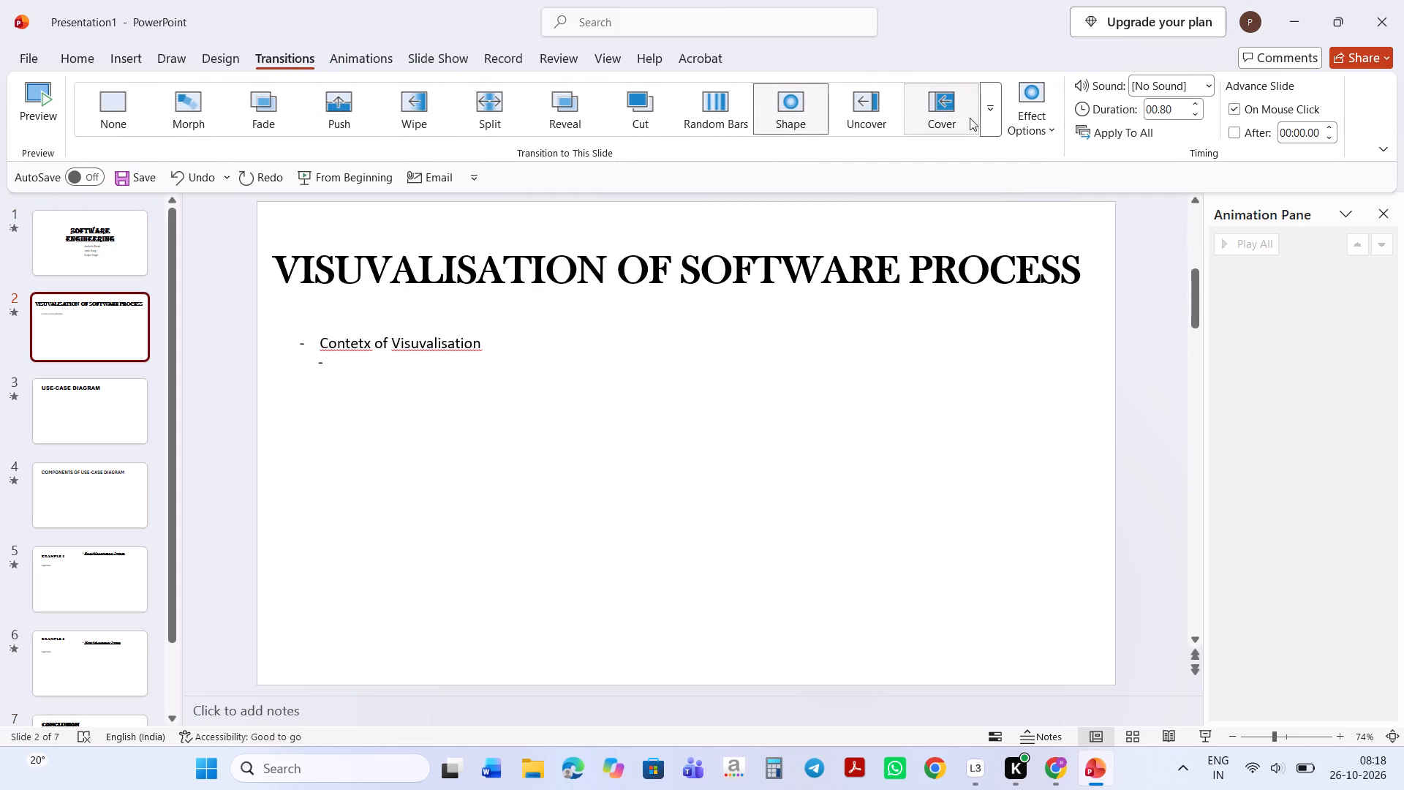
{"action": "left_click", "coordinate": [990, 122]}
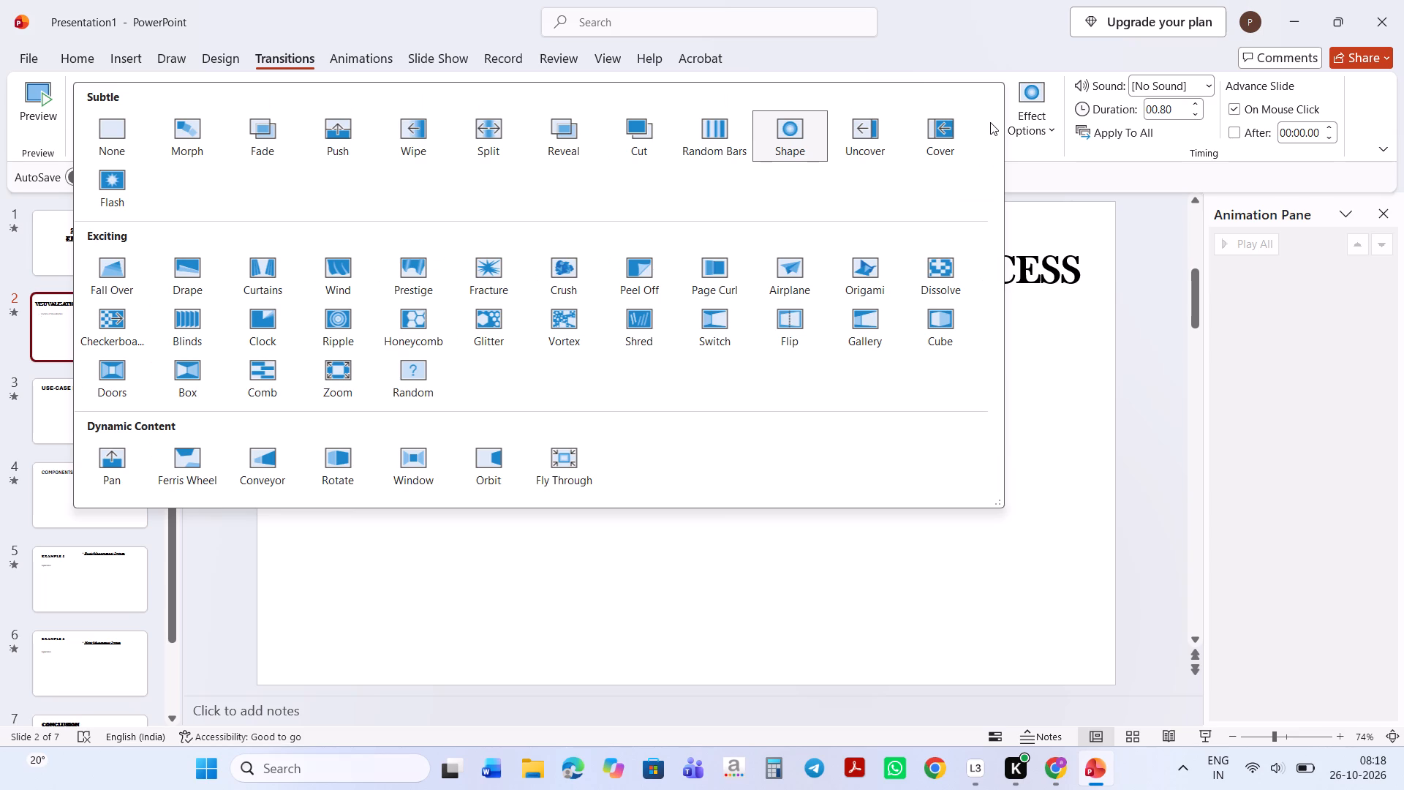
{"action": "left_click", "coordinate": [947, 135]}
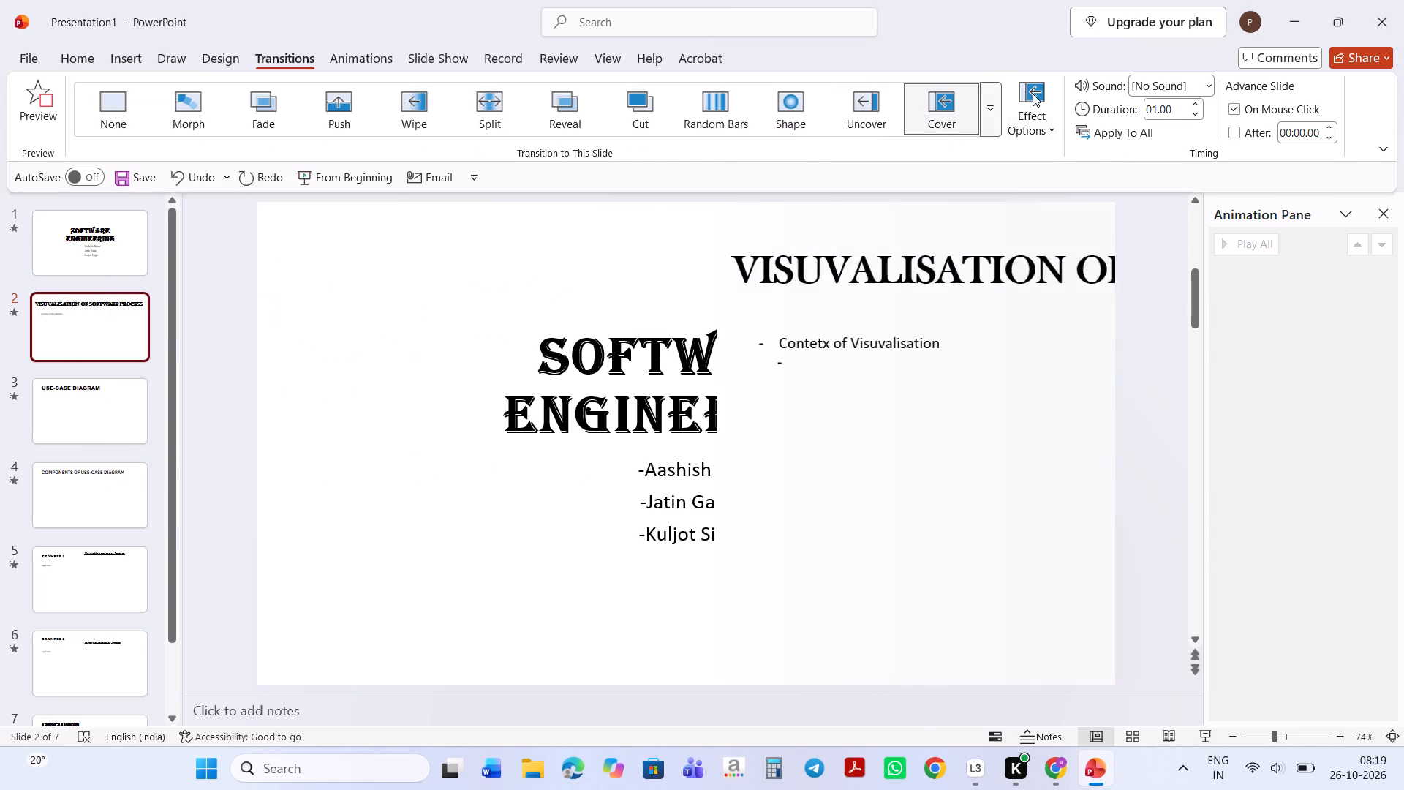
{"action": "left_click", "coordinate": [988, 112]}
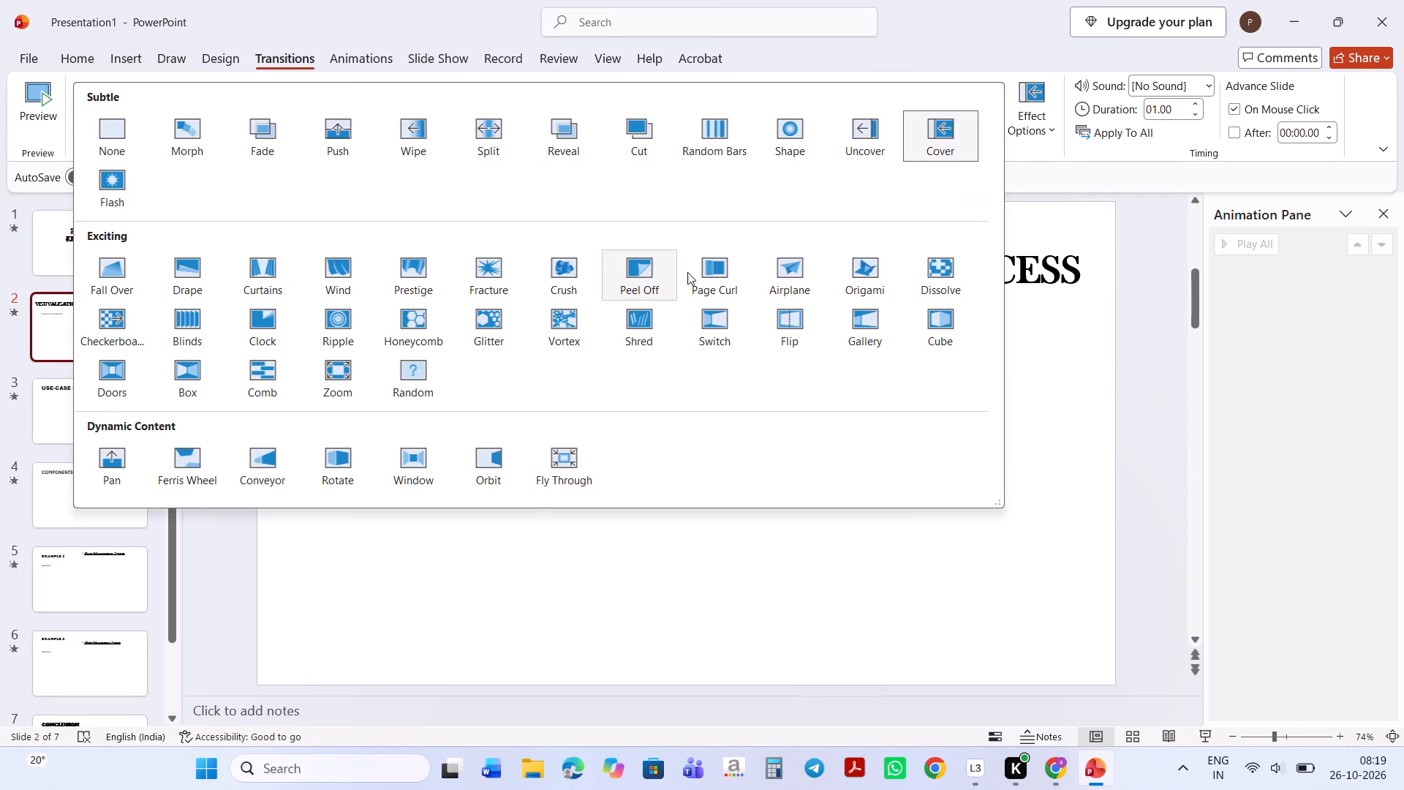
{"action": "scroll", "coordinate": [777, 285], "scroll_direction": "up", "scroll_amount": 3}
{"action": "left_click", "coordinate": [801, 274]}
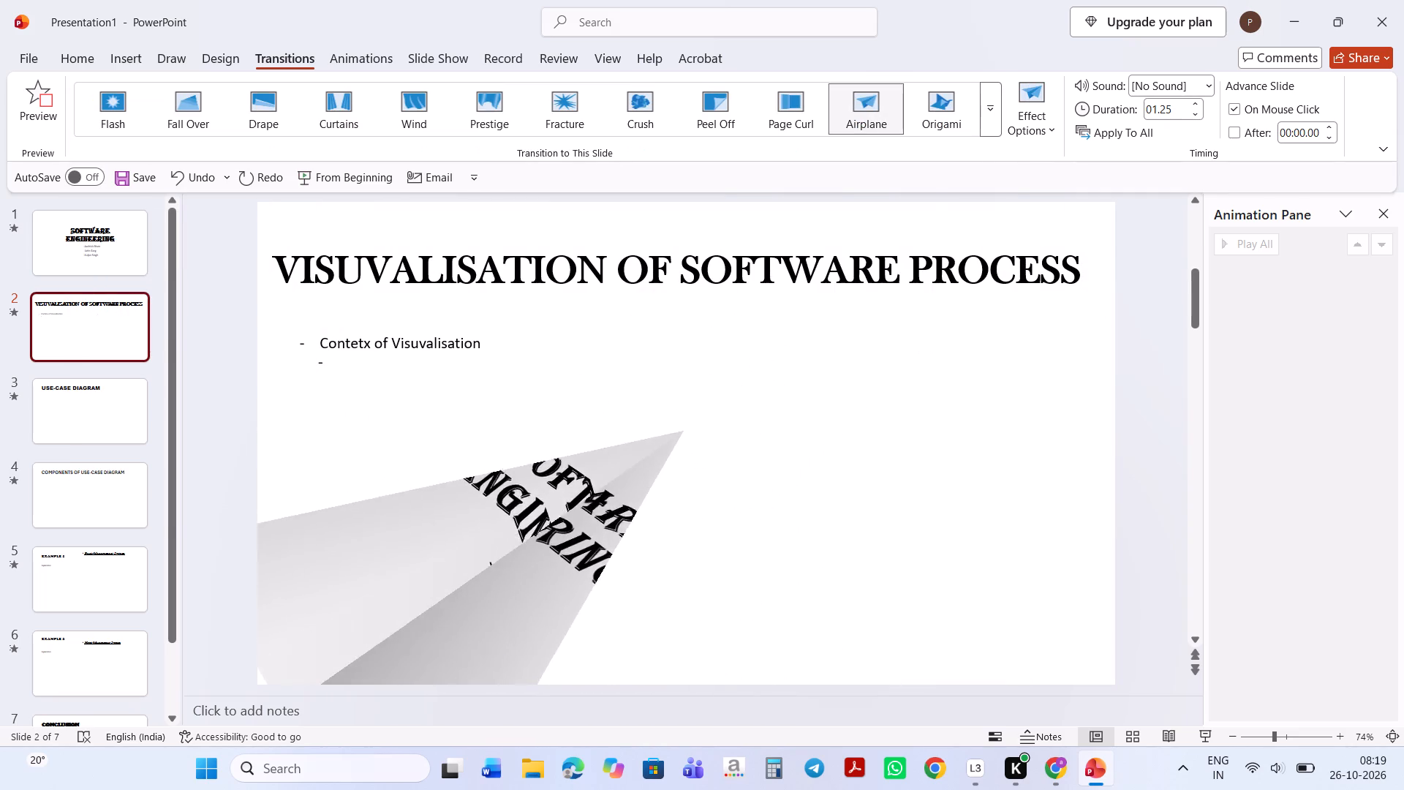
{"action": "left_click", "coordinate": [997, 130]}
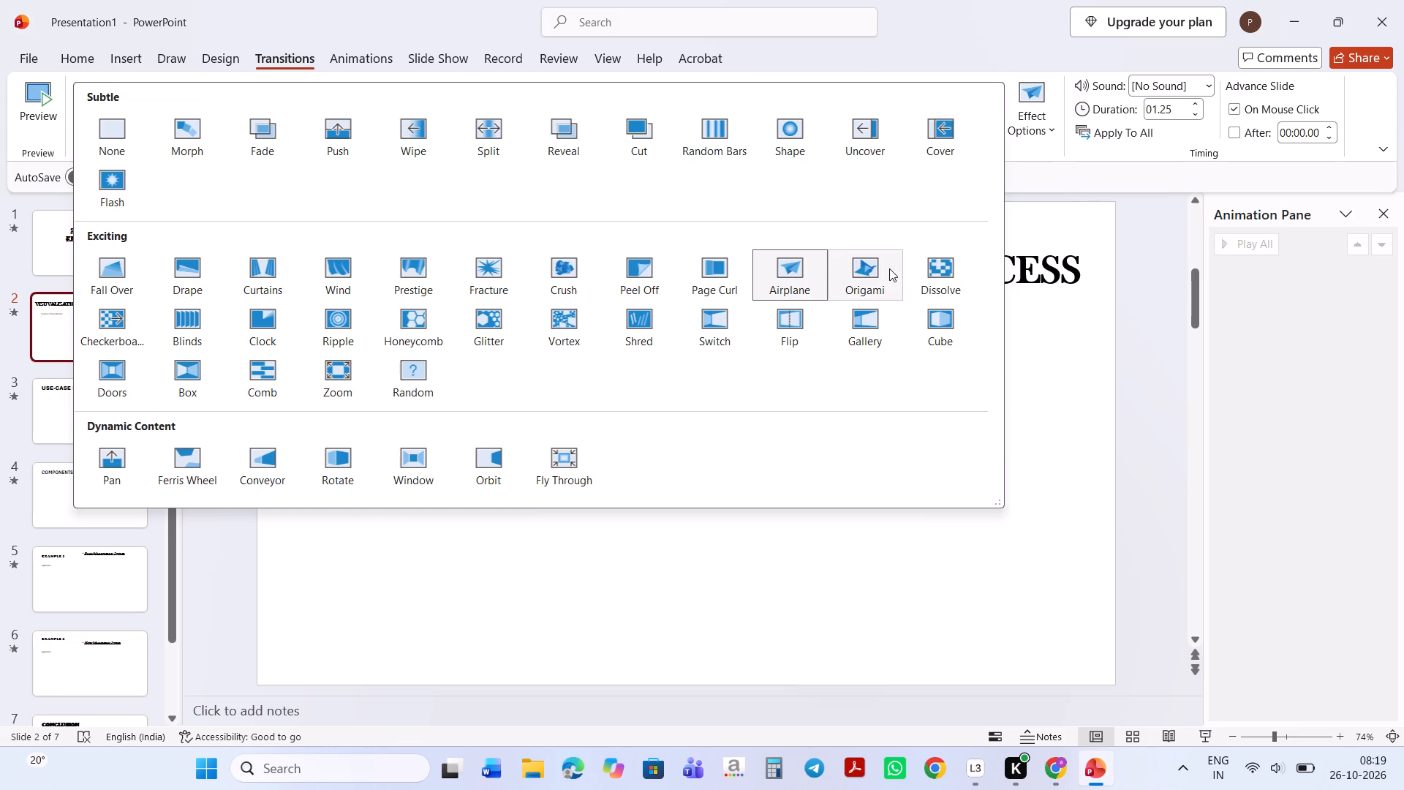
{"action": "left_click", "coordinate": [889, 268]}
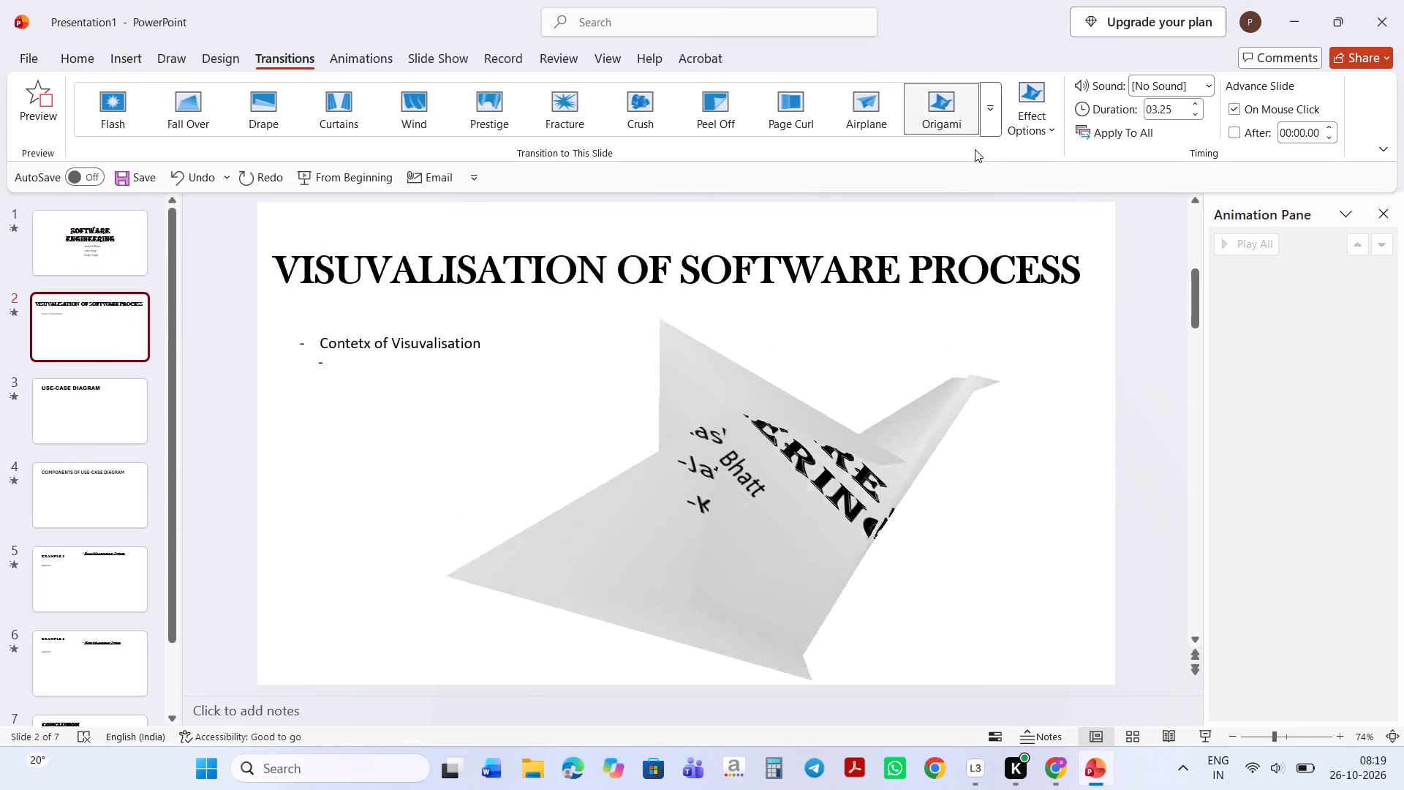
Try the Uncover and Peel Off transitions on the VISUVALISATION OF SOFTWARE PROCESS slide and settle on Drape.
{"action": "left_click", "coordinate": [998, 112]}
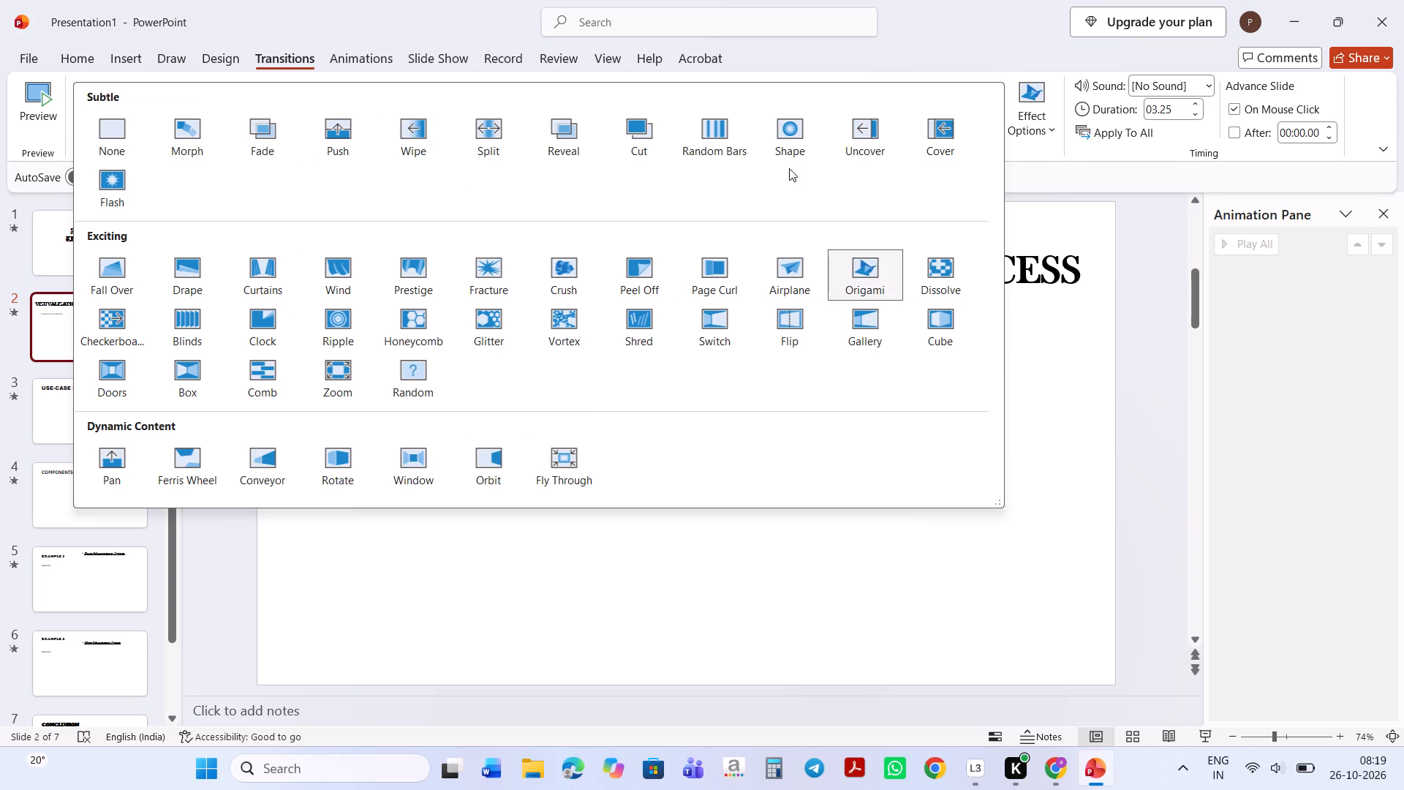
{"action": "left_click", "coordinate": [875, 146]}
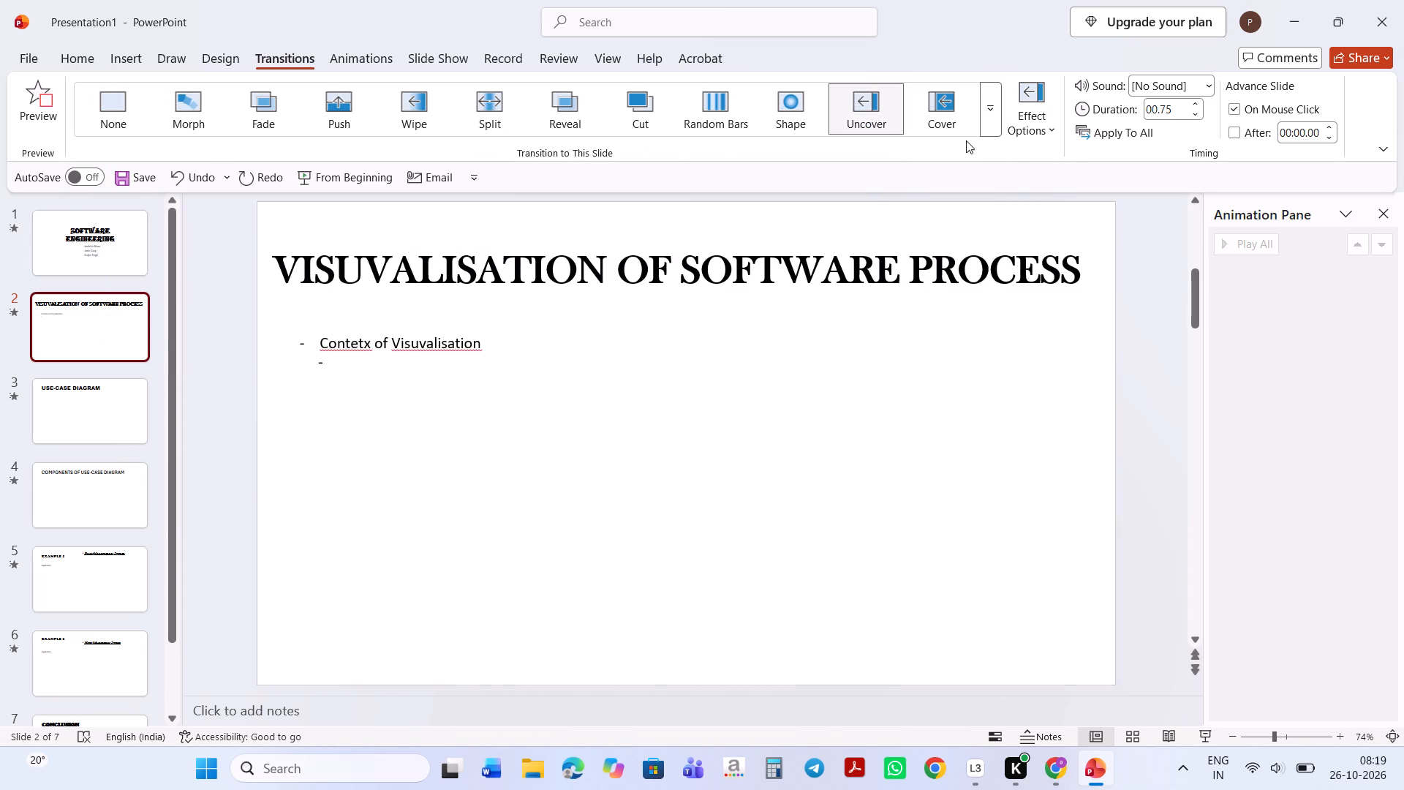
{"action": "left_click", "coordinate": [992, 113]}
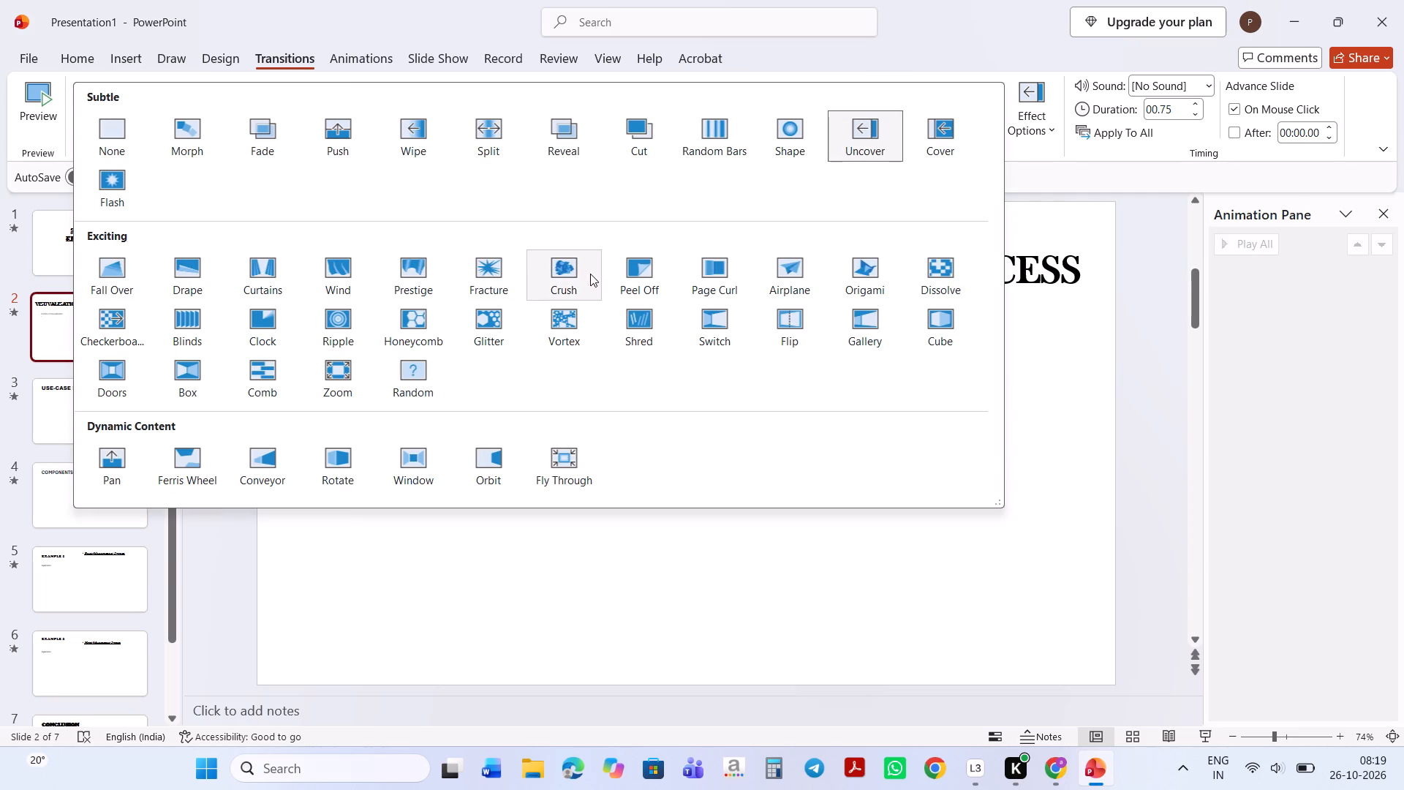
{"action": "left_click", "coordinate": [630, 271]}
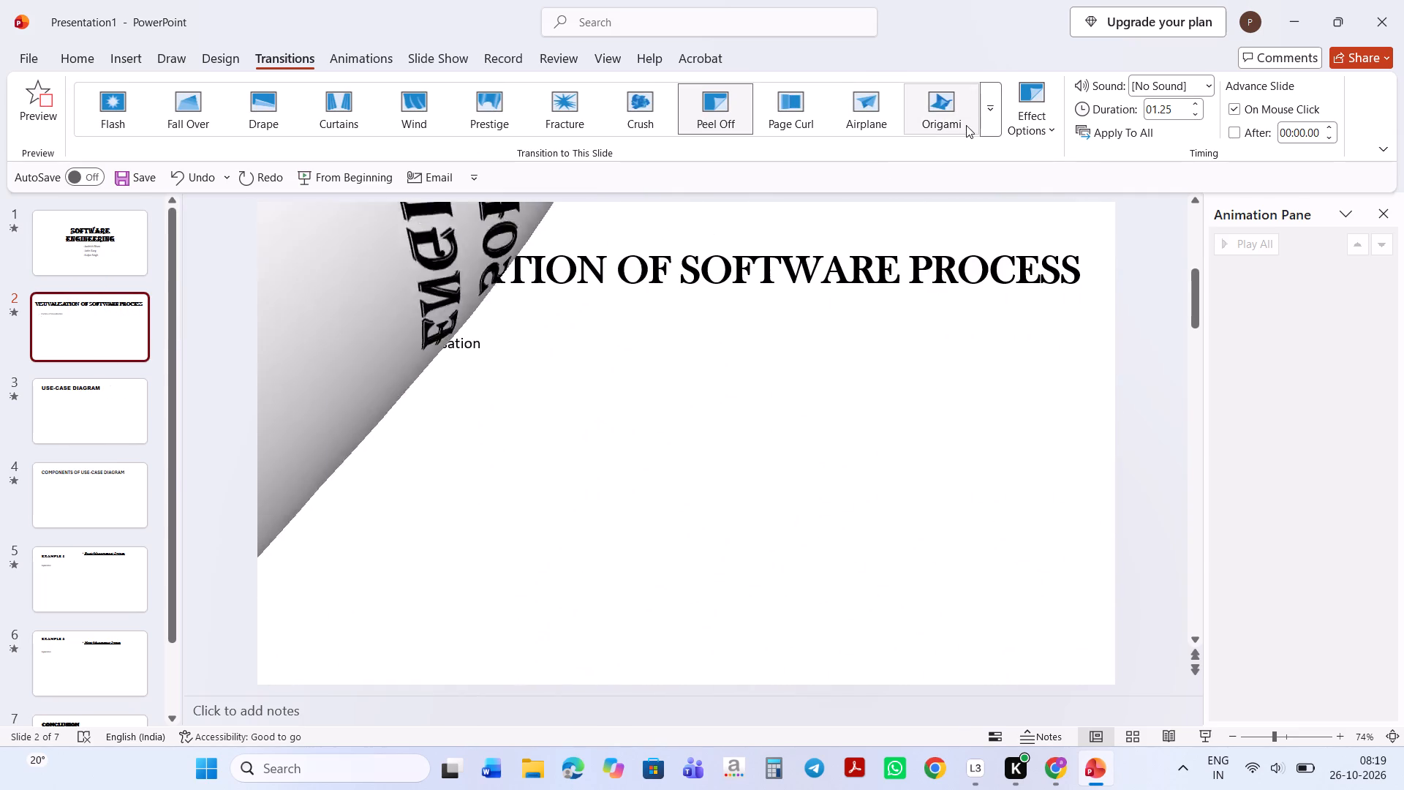
{"action": "left_click", "coordinate": [990, 119]}
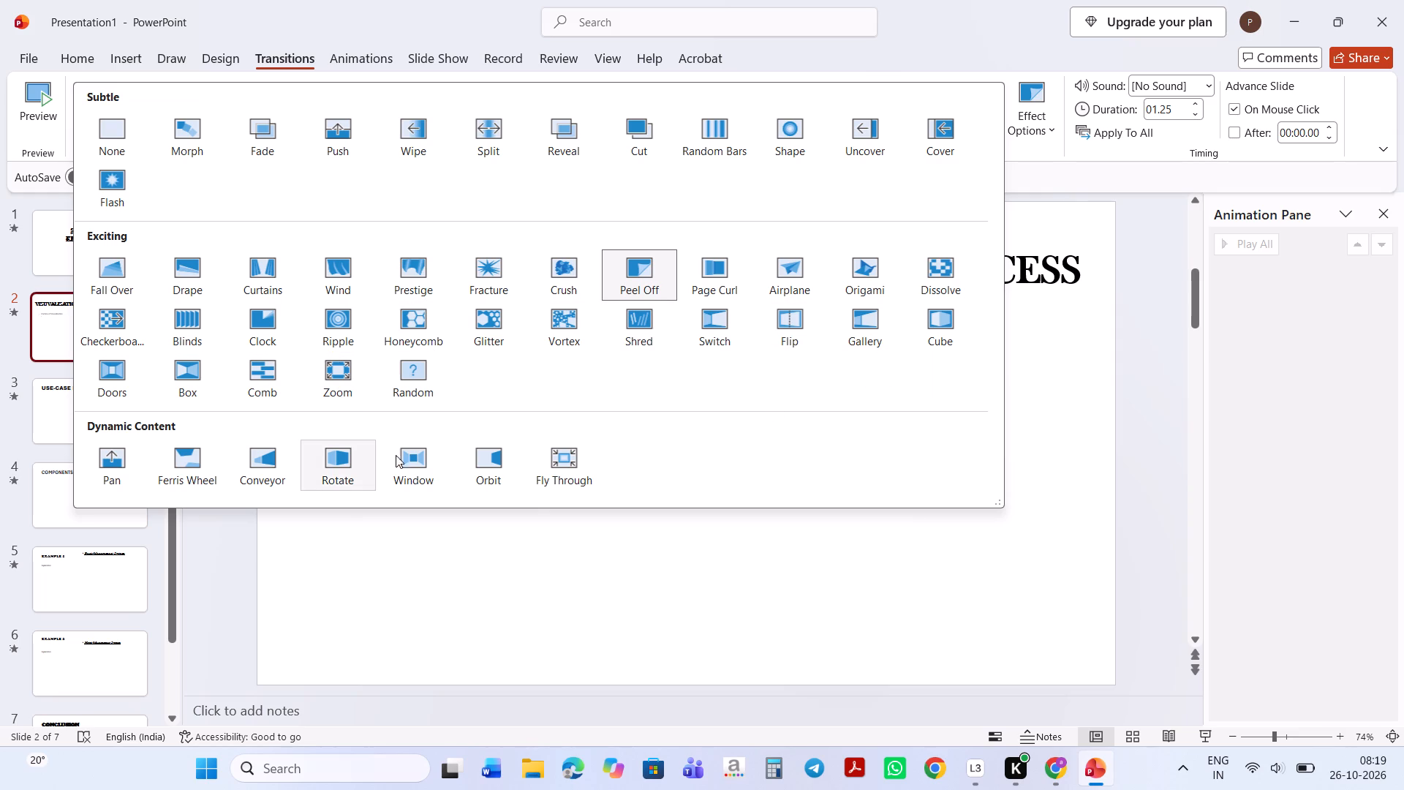
{"action": "scroll", "coordinate": [475, 463], "scroll_direction": "down", "scroll_amount": 2}
{"action": "left_click", "coordinate": [196, 275]}
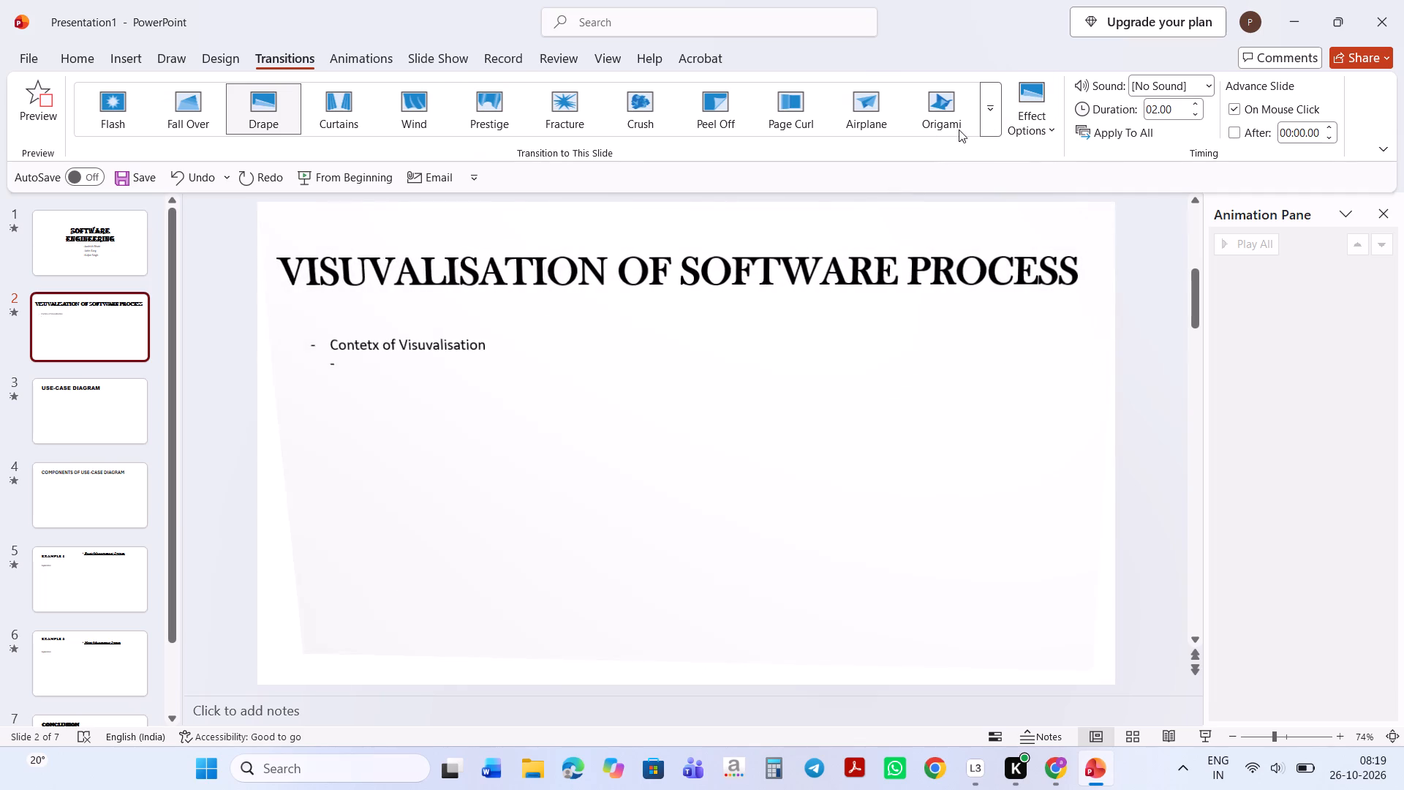
Review the transitions assigned to the use-case, components and example slides, and replay Drape on the VISUVALISATION OF SOFTWARE PROCESS slide.
{"action": "left_click", "coordinate": [125, 393]}
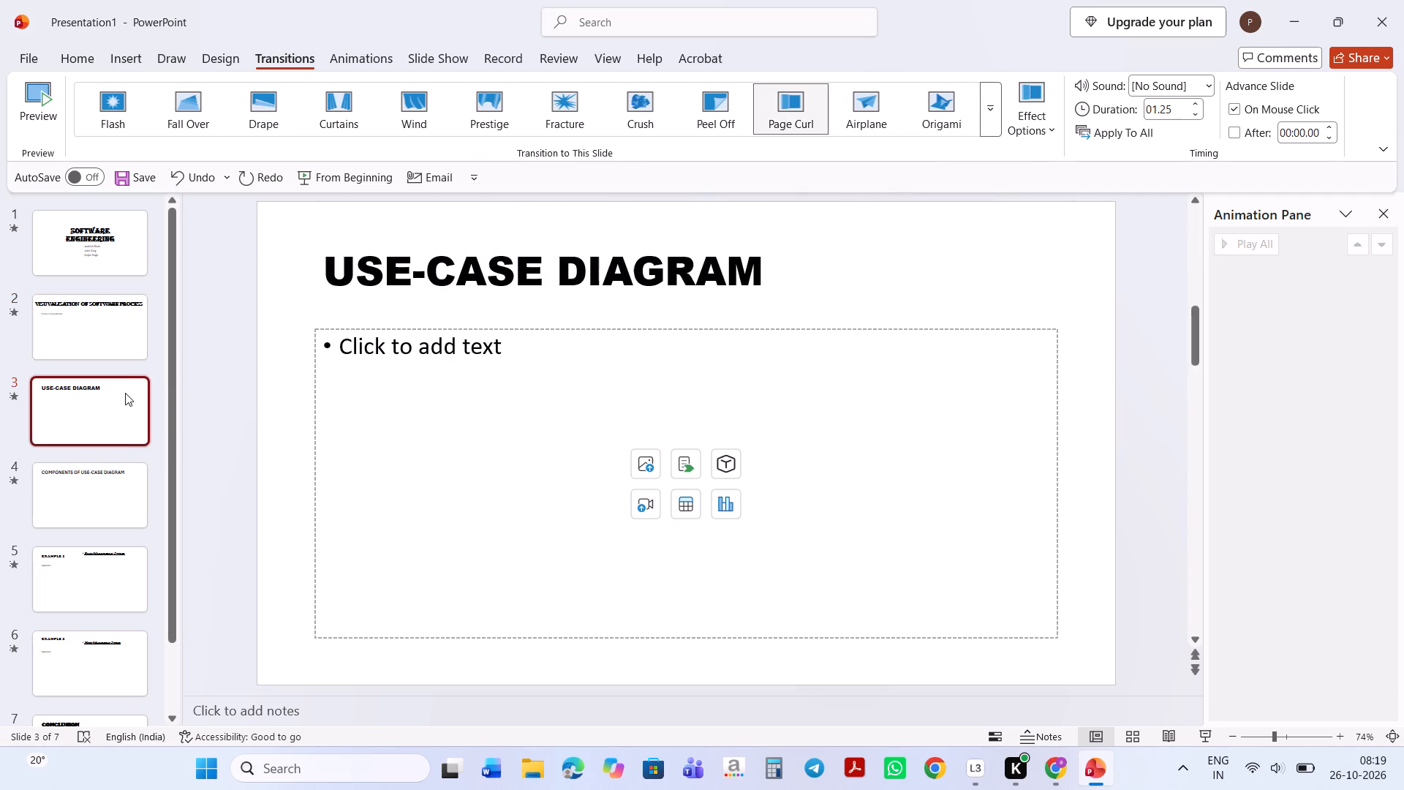
{"action": "left_click", "coordinate": [120, 485]}
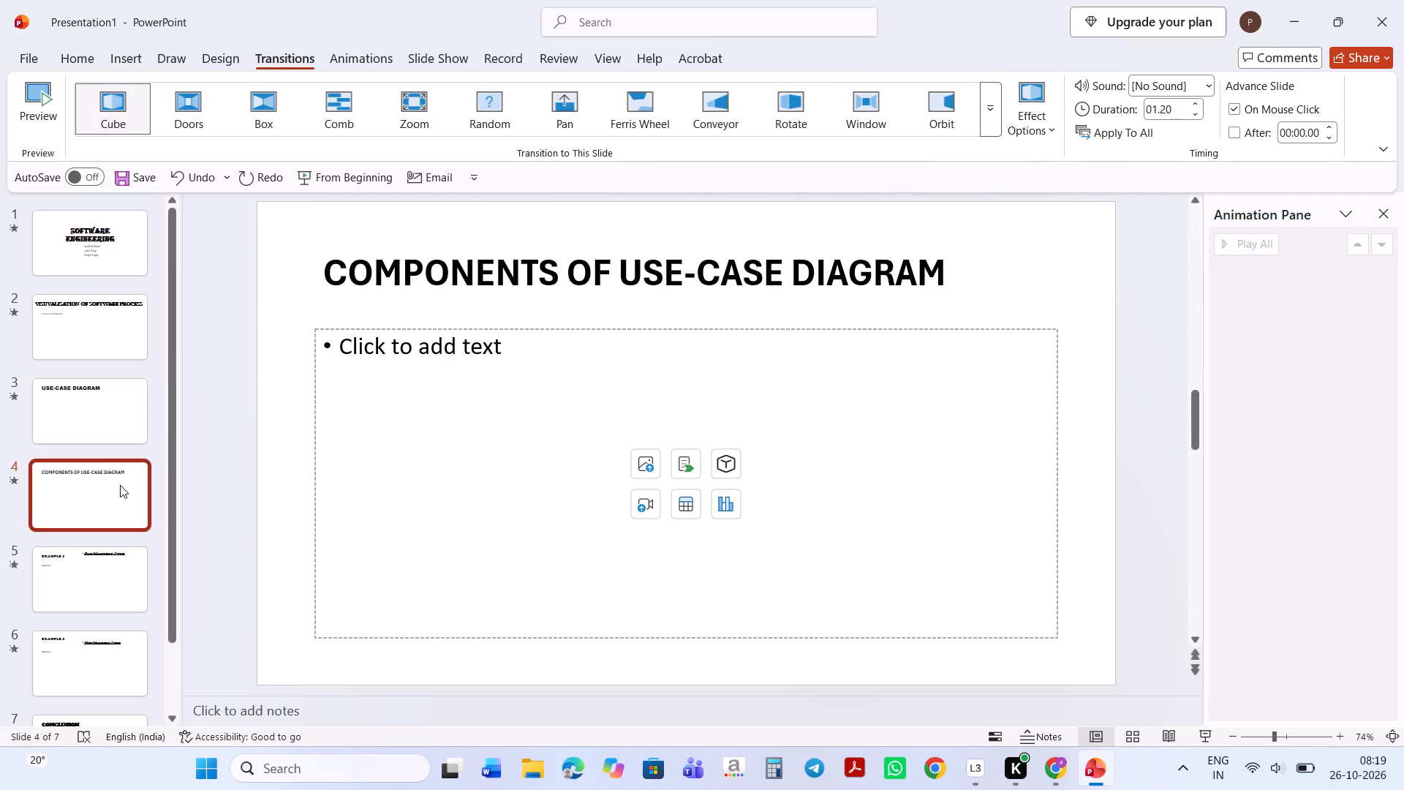
{"action": "left_click", "coordinate": [121, 568]}
{"action": "scroll", "coordinate": [121, 568], "scroll_direction": "down", "scroll_amount": 2}
{"action": "left_click", "coordinate": [101, 580]}
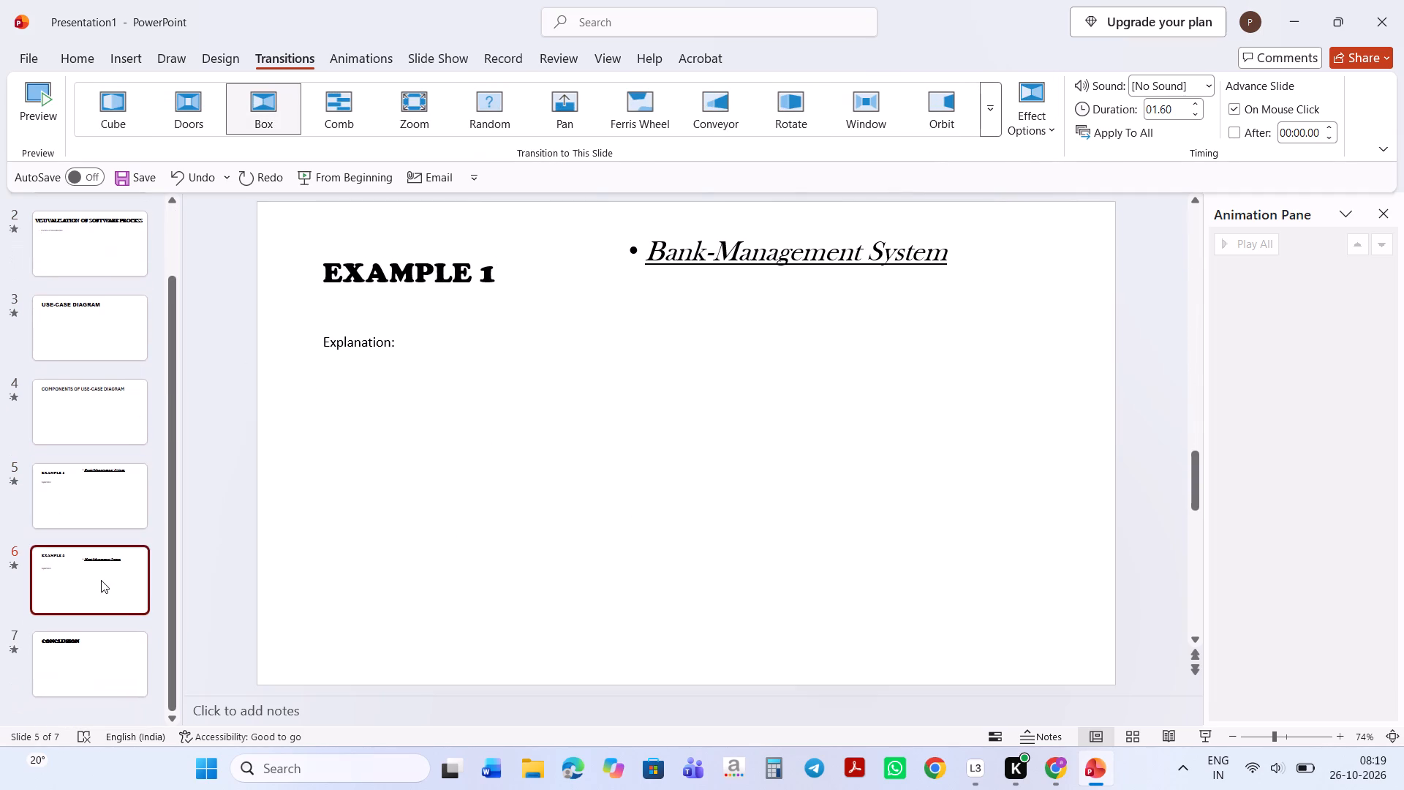
{"action": "scroll", "coordinate": [116, 491], "scroll_direction": "up", "scroll_amount": 4}
{"action": "left_click", "coordinate": [128, 347]}
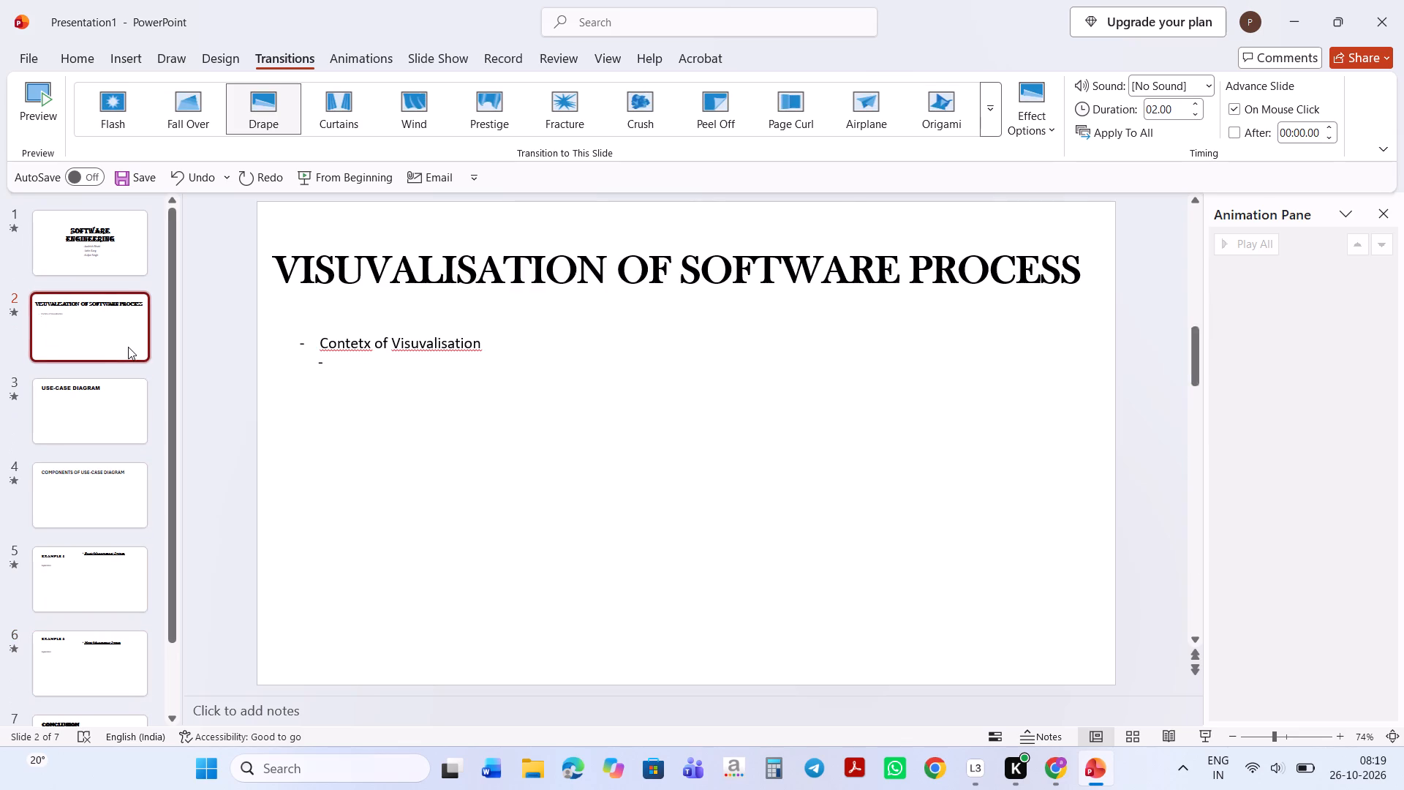
{"action": "left_click", "coordinate": [276, 113]}
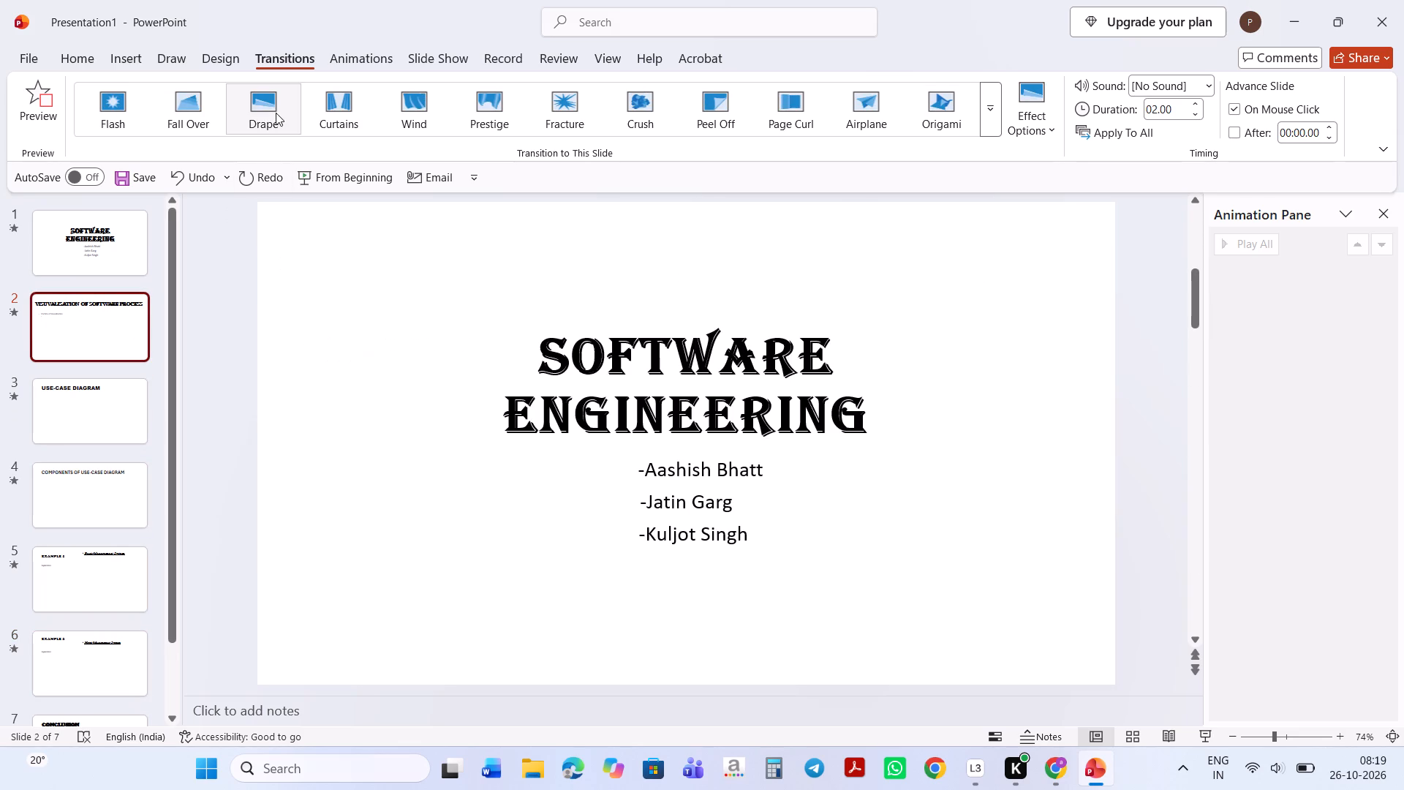
{"action": "left_click", "coordinate": [116, 246]}
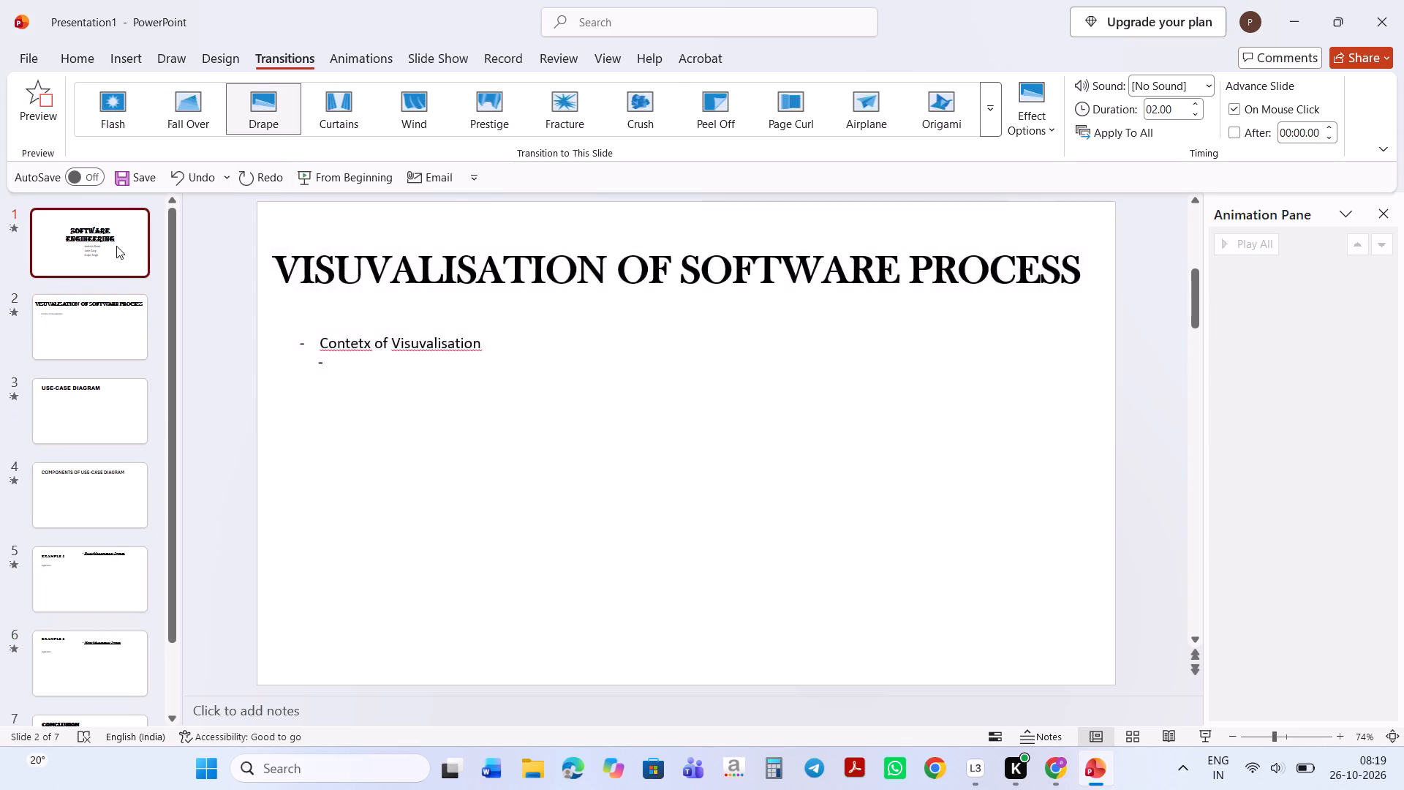
{"action": "left_click", "coordinate": [99, 419]}
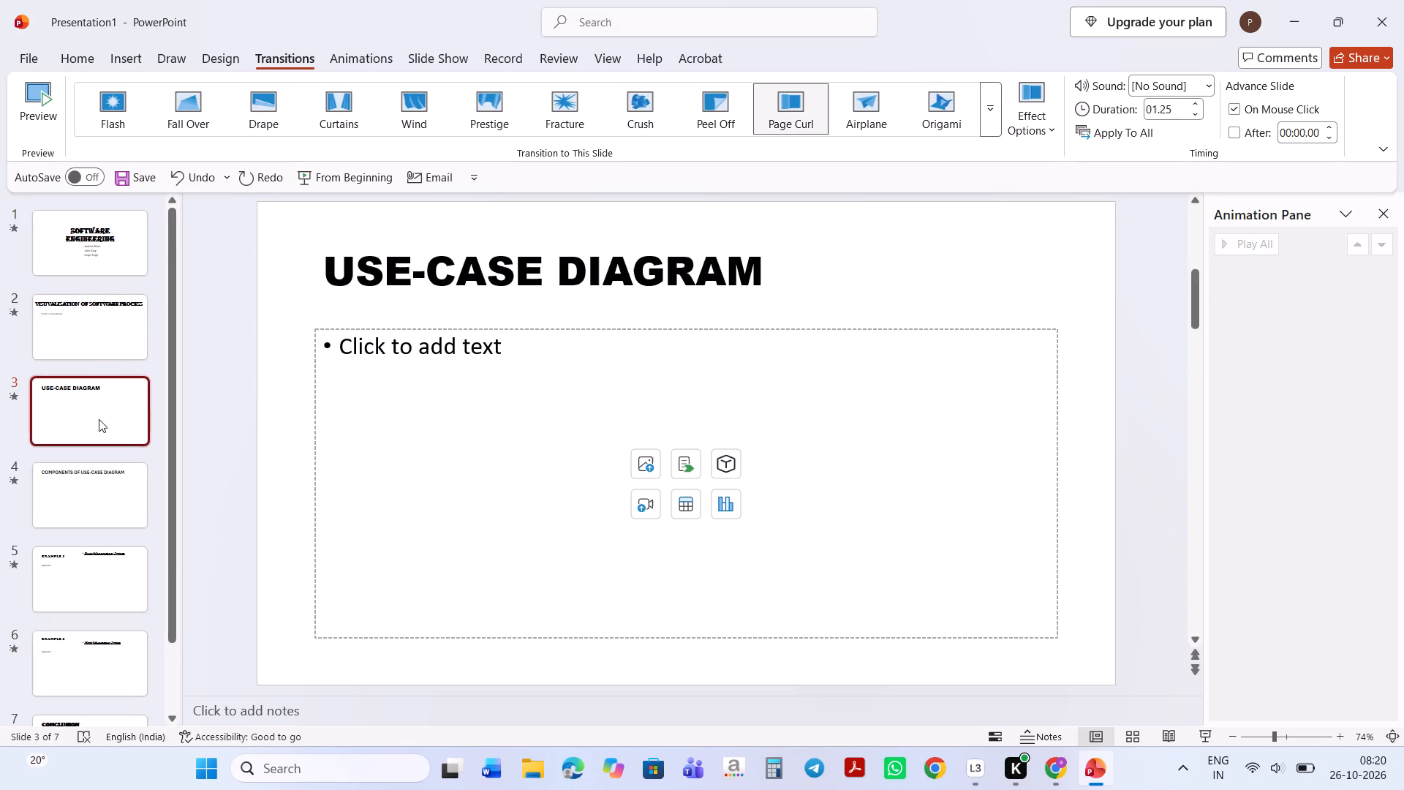
{"action": "left_click", "coordinate": [102, 481]}
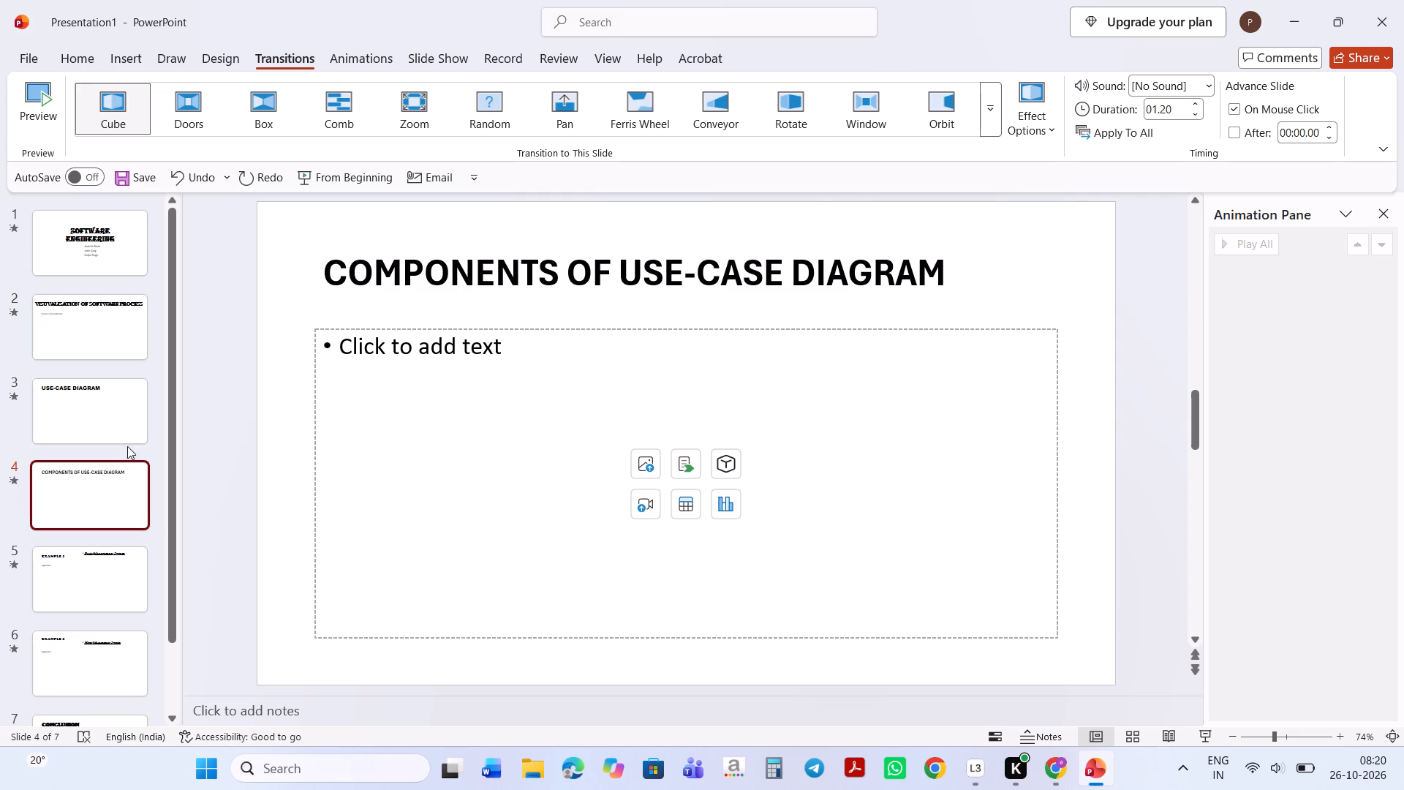
Apply the Conveyor transition to the EXAMPLE 1 slide.
{"action": "left_click", "coordinate": [104, 559]}
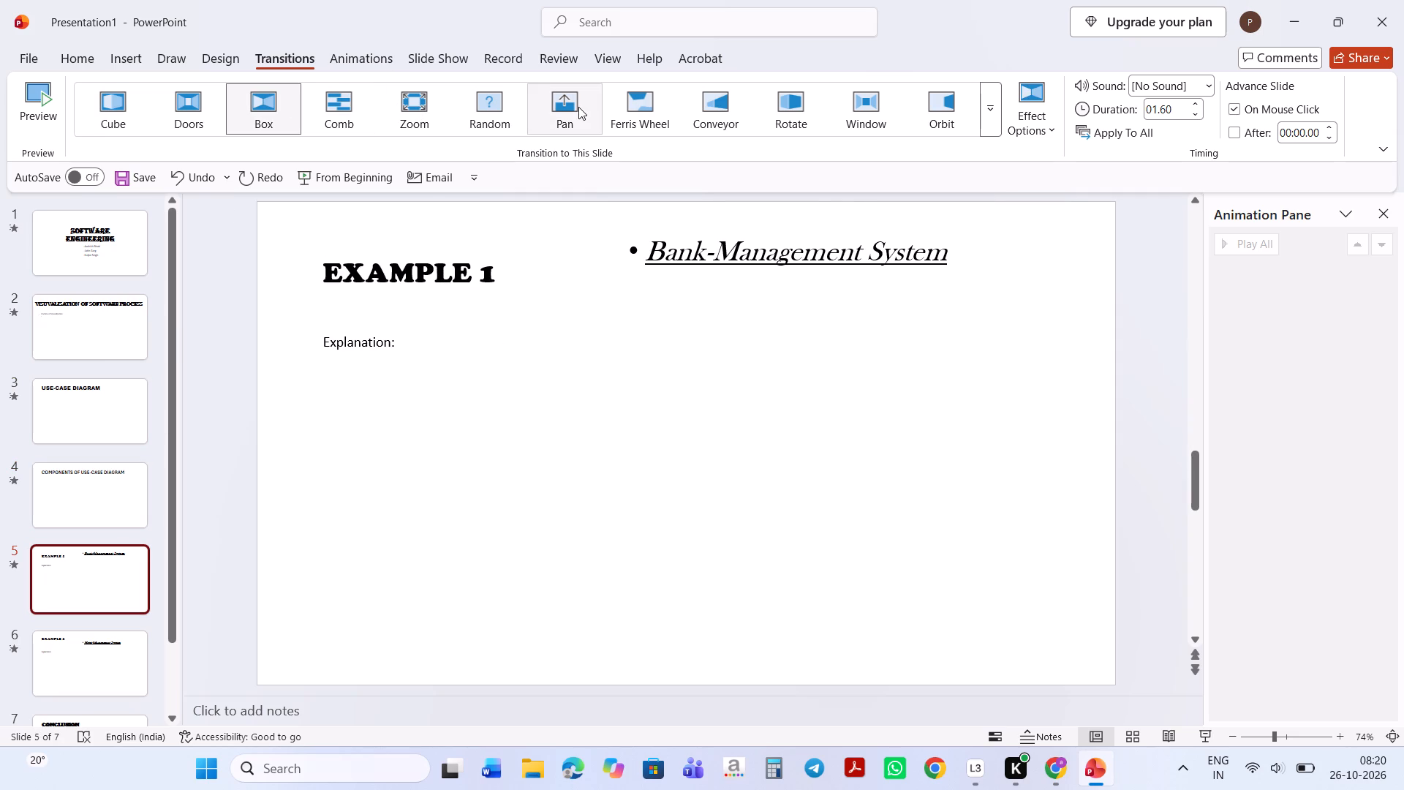
{"action": "left_click", "coordinate": [714, 113]}
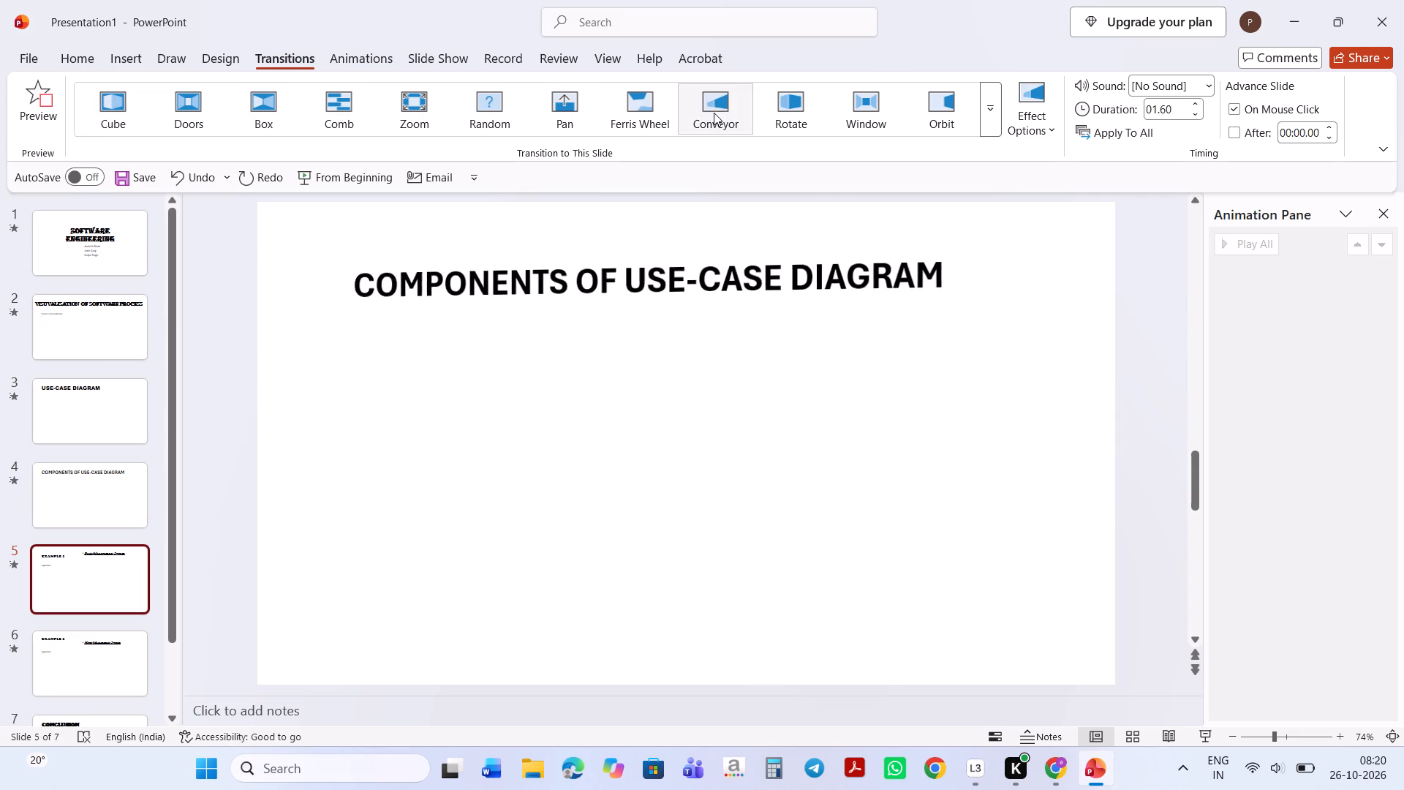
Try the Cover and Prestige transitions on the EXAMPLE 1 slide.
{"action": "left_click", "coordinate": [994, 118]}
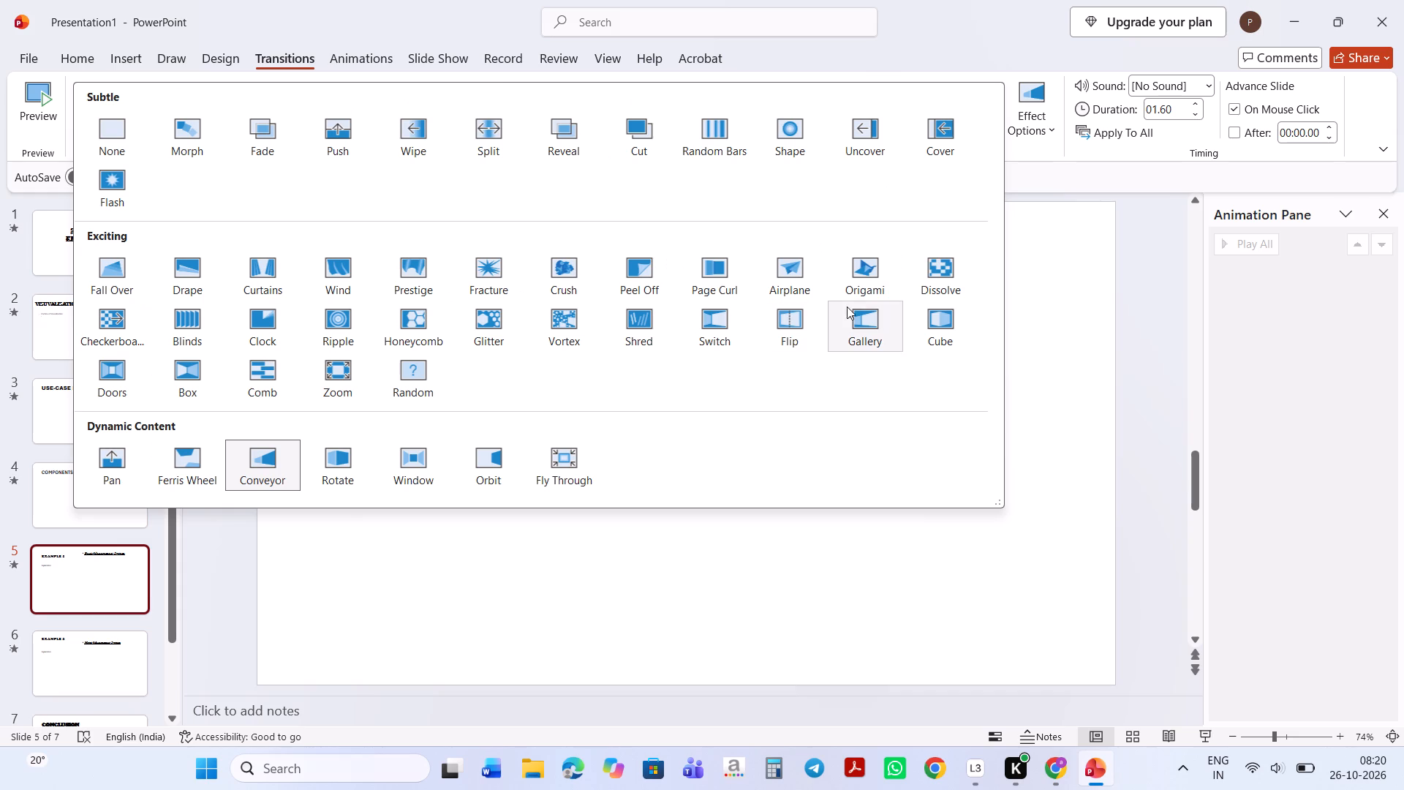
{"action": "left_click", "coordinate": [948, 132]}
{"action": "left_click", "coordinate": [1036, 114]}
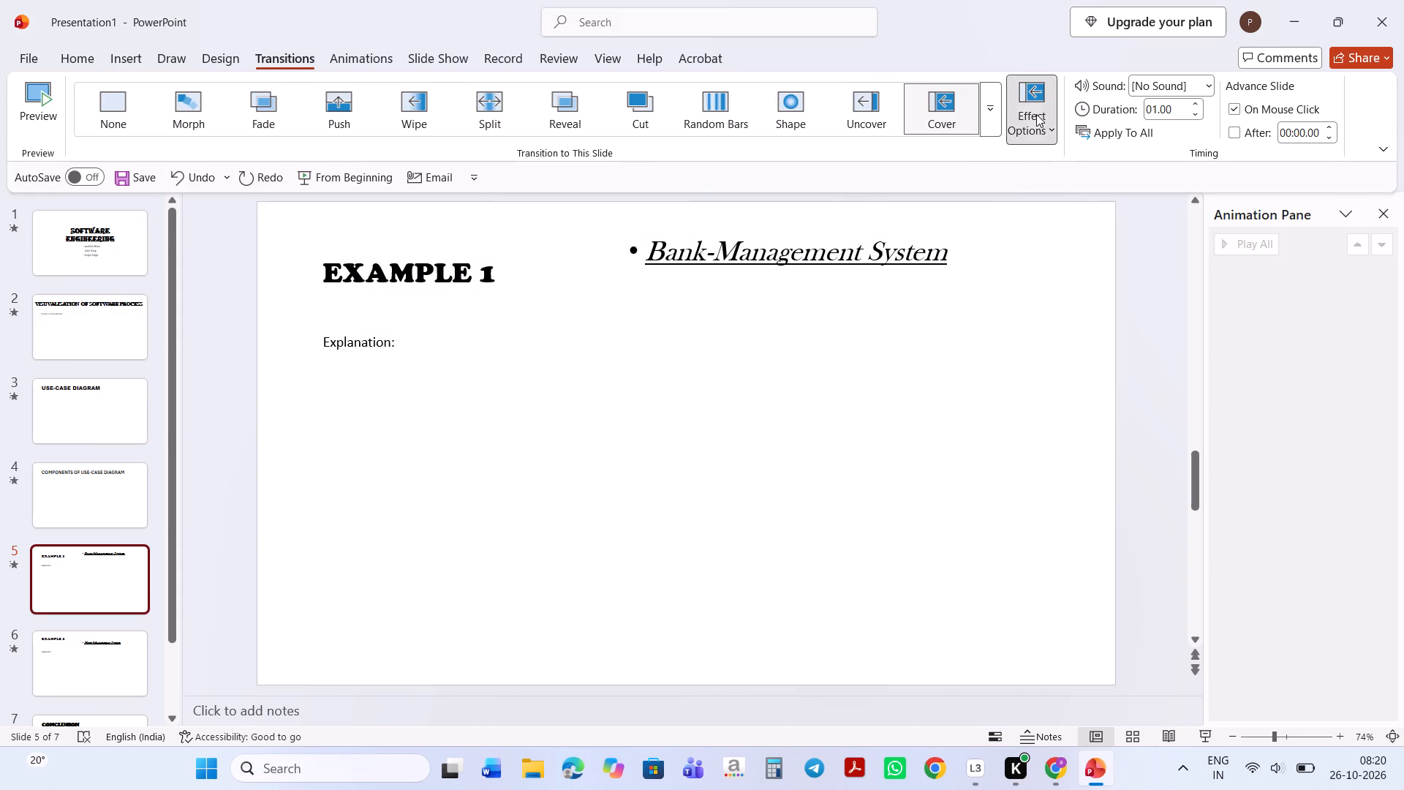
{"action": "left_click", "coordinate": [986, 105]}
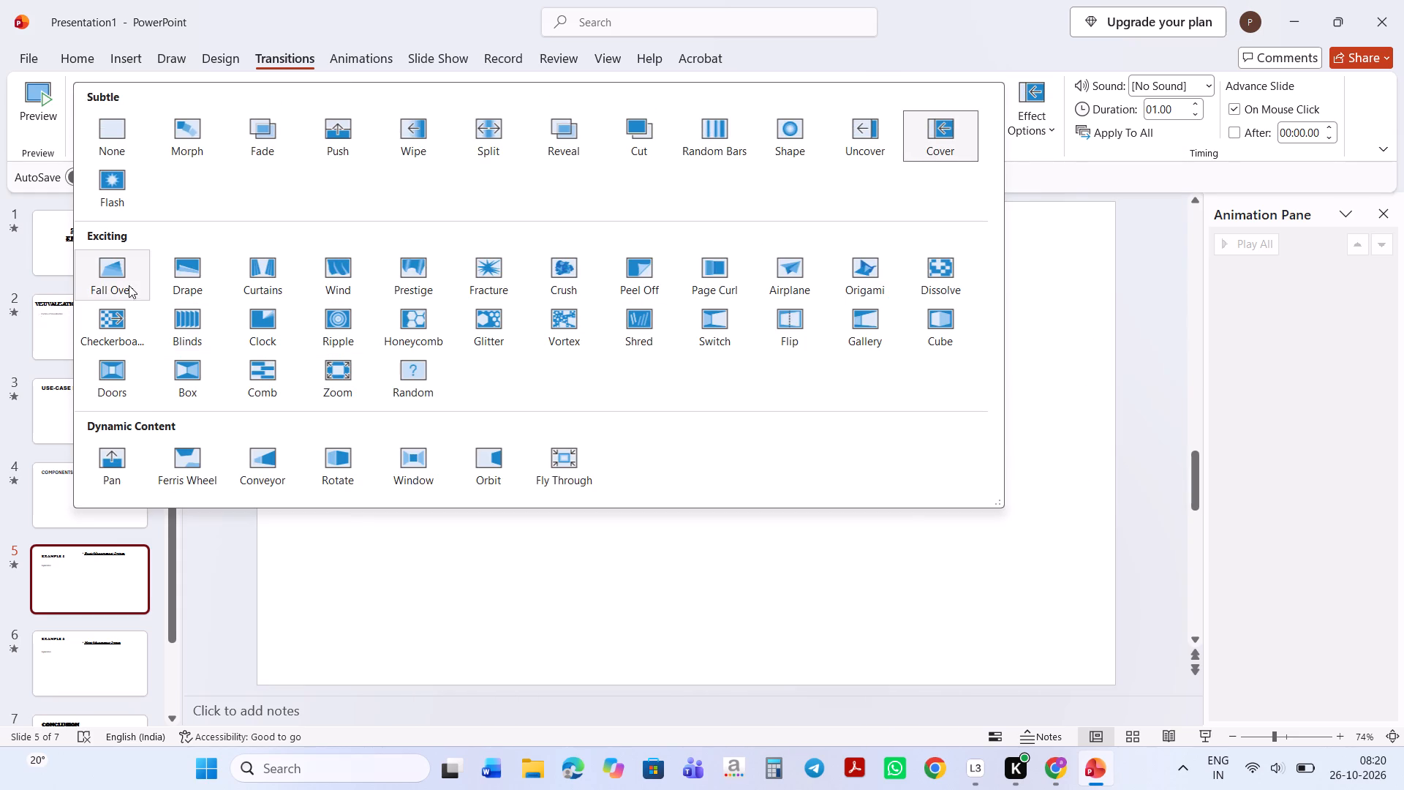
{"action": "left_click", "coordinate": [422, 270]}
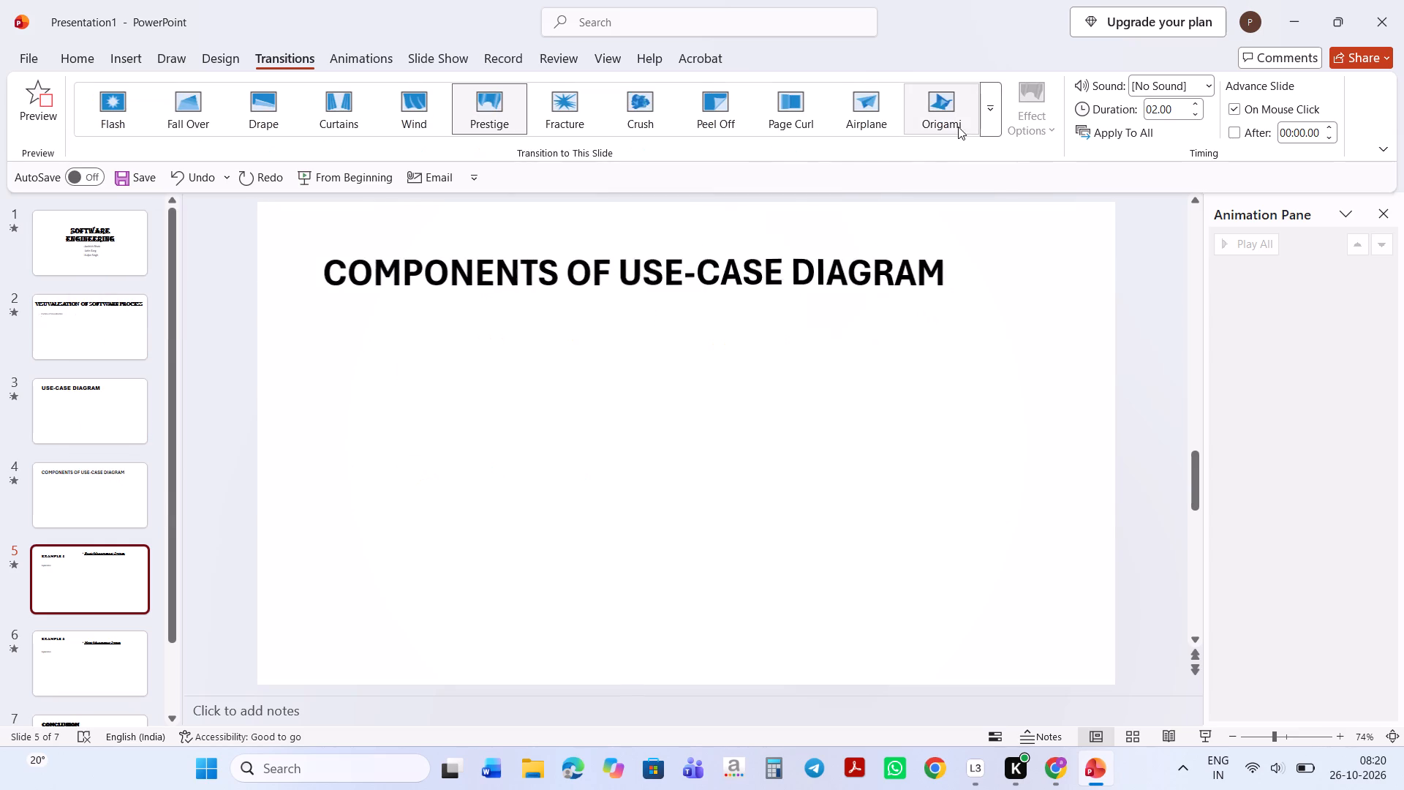
Apply the Origami transition to the EXAMPLE 1 slide and reopen the full range of transitions.
{"action": "left_click", "coordinate": [981, 123]}
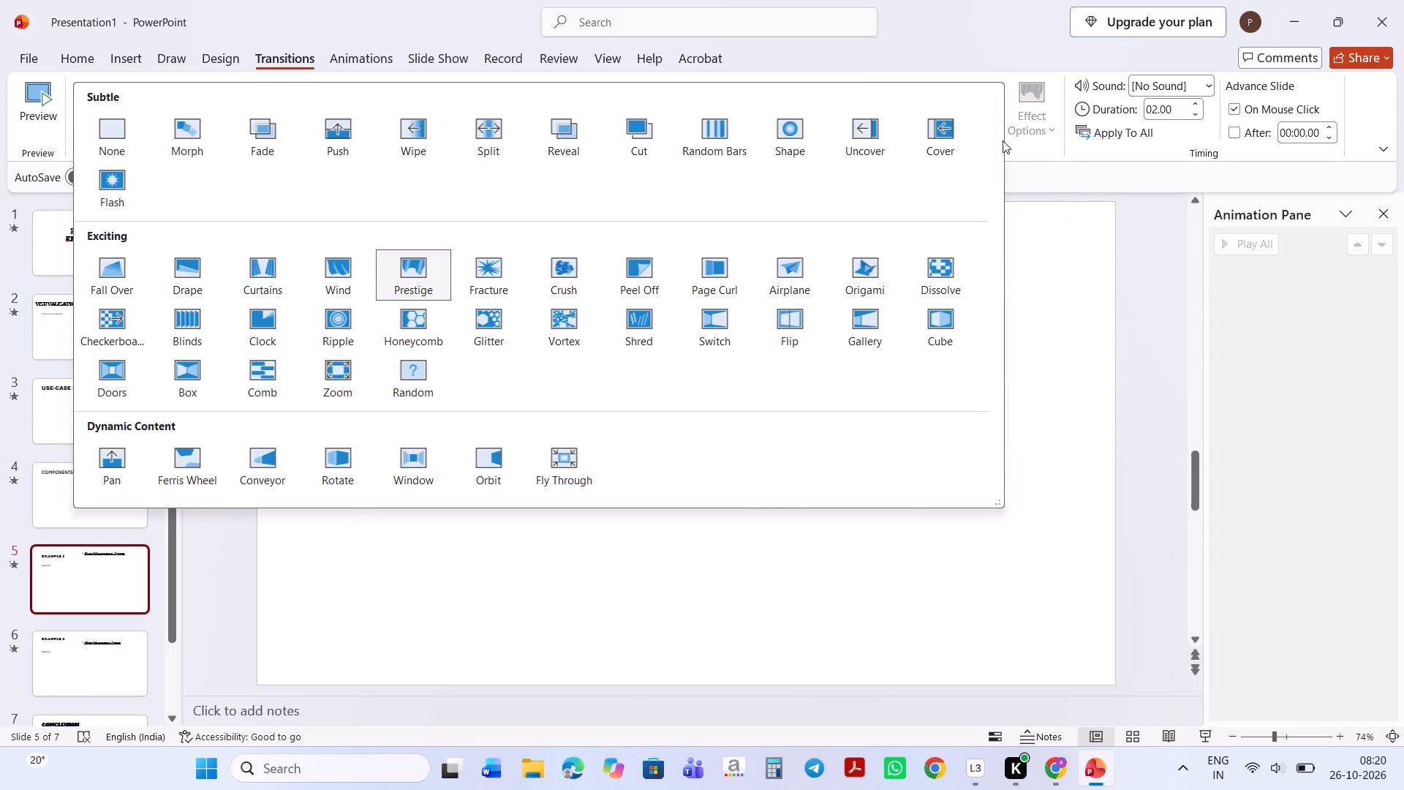
{"action": "left_click", "coordinate": [1032, 133]}
{"action": "left_click_drag", "start_coordinate": [1032, 133], "coordinate": [948, 122]}
{"action": "left_click", "coordinate": [948, 122]}
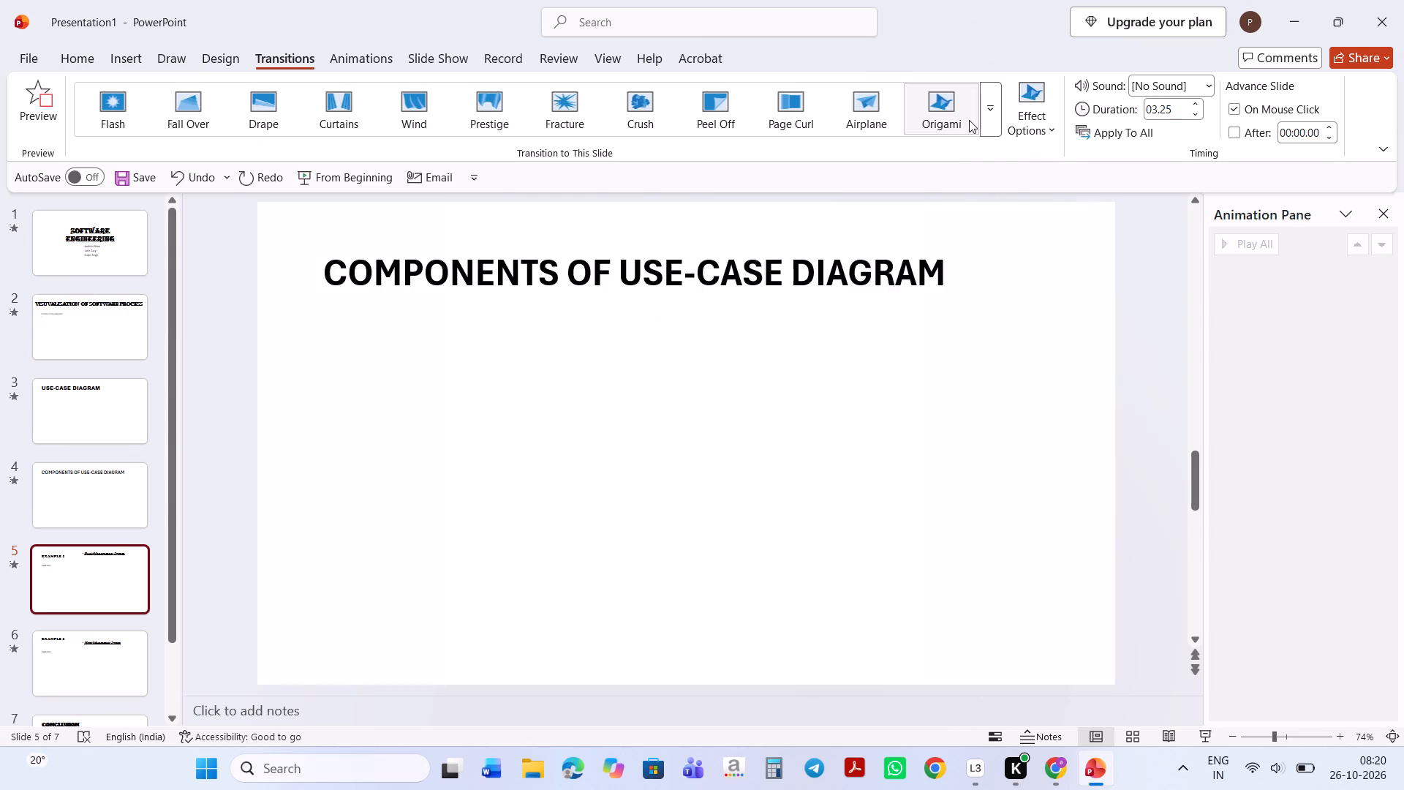
{"action": "left_click", "coordinate": [1012, 120]}
{"action": "left_click", "coordinate": [993, 127]}
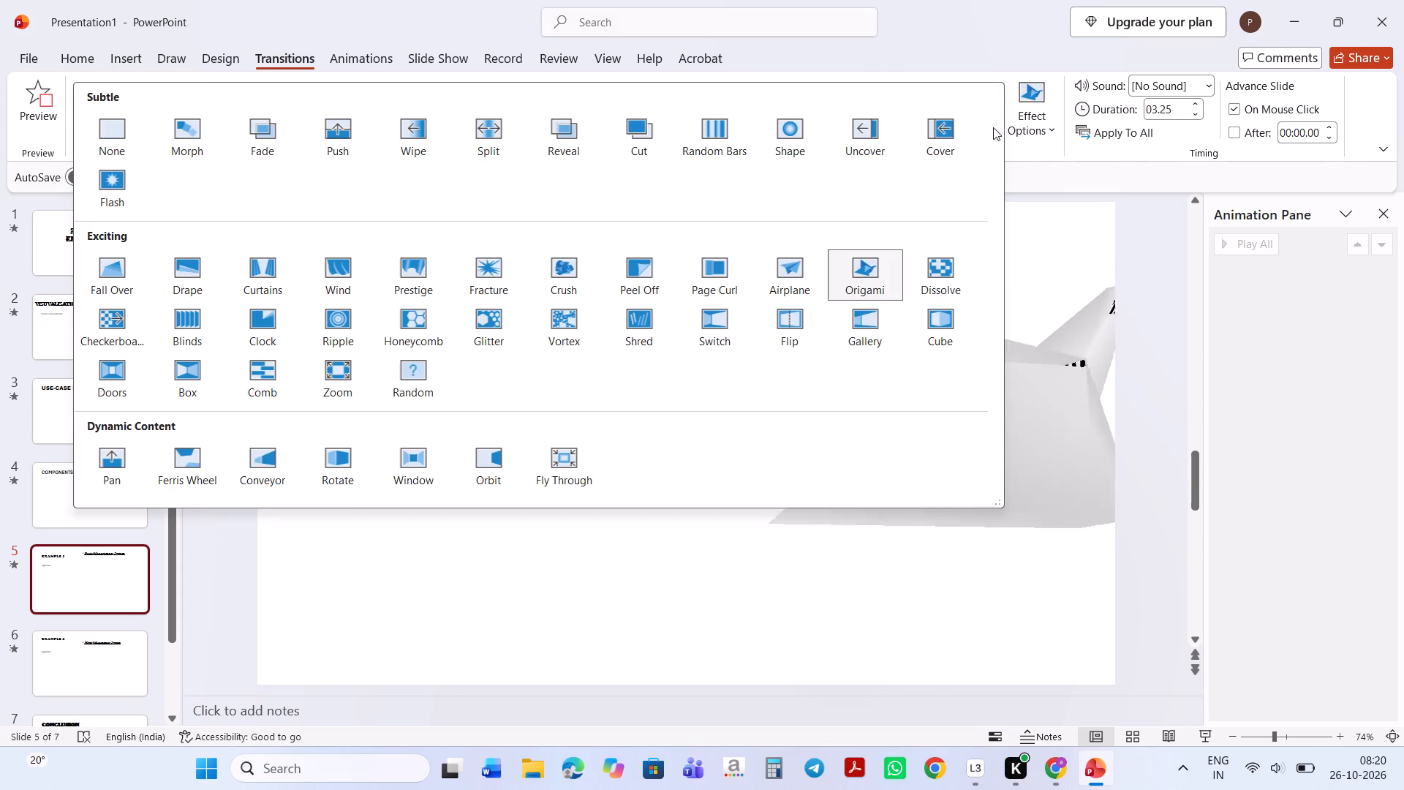